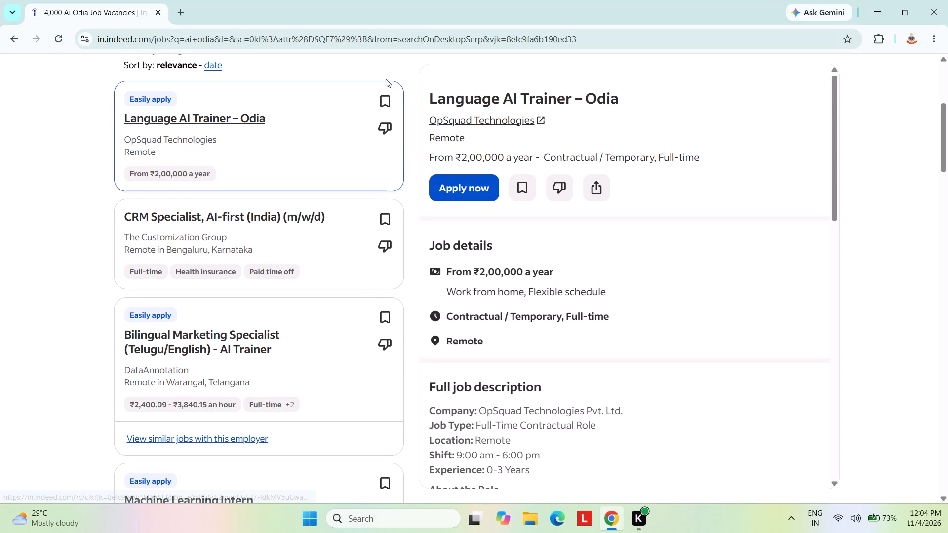
Search Google for canva in a new browser tab and open Canva from the account login result.
click(186, 16)
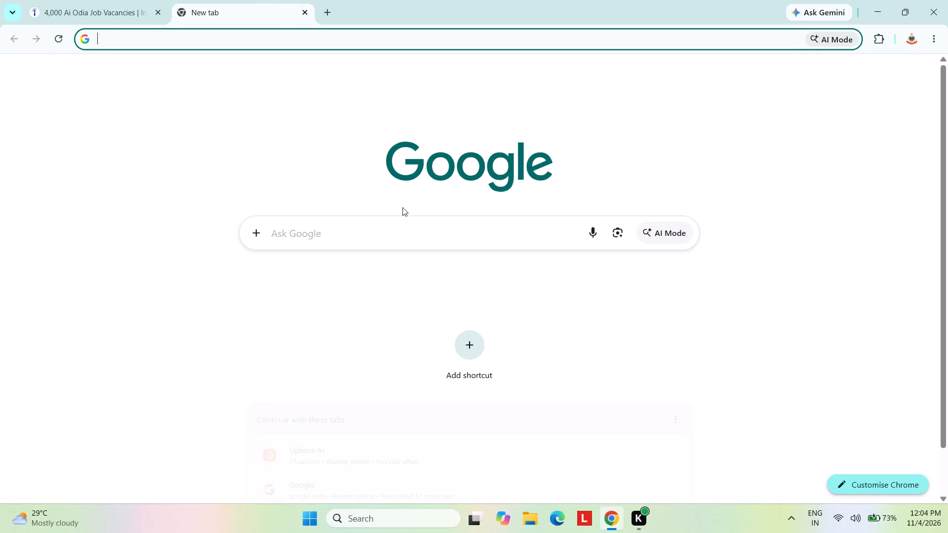
click(420, 243)
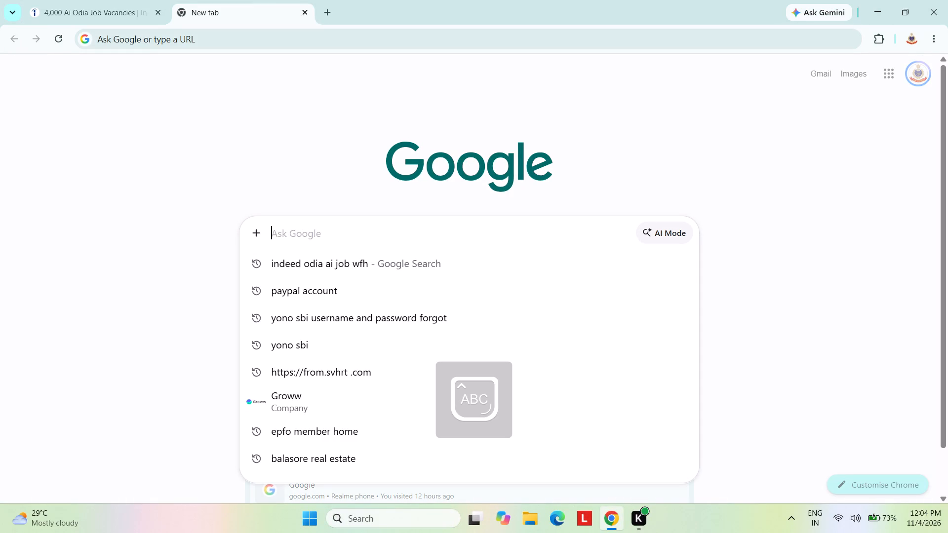
key(c)
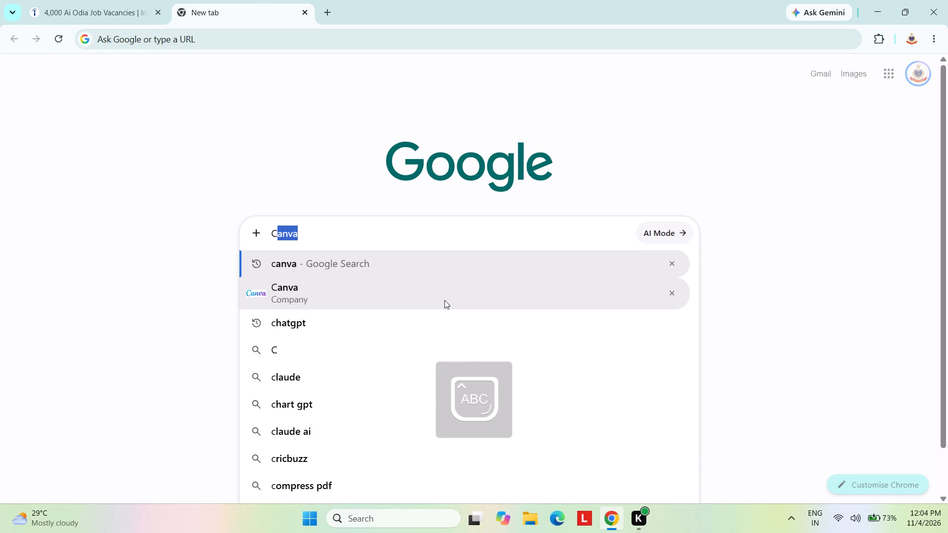
click(440, 302)
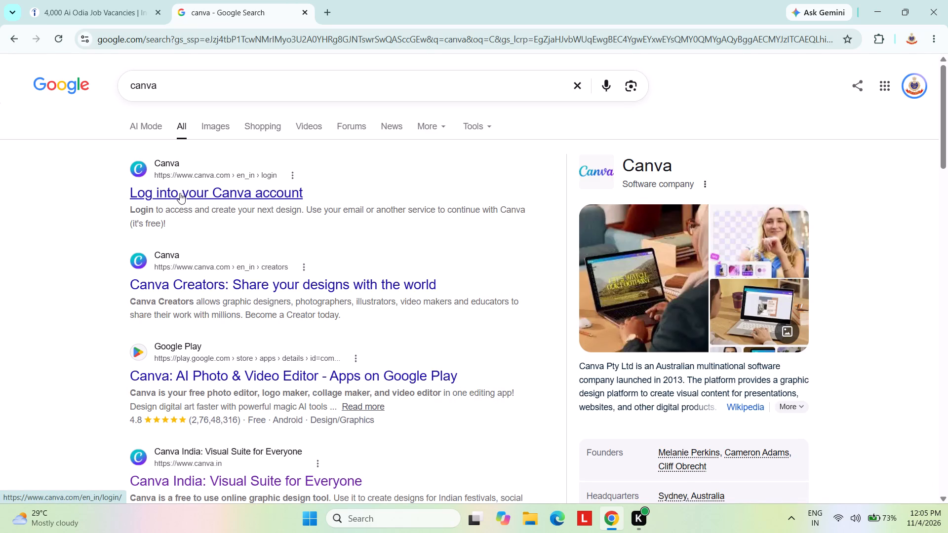
click(180, 194)
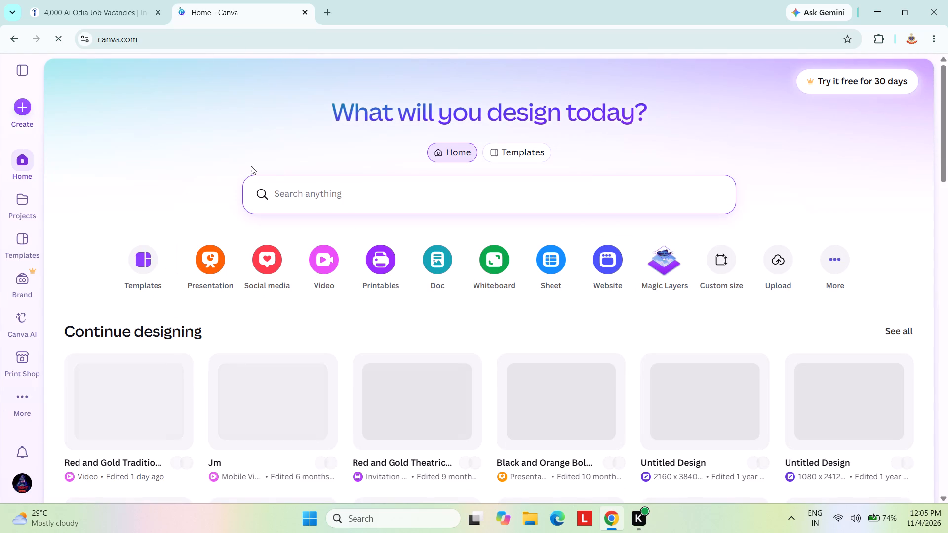
Open the YouTube Thumbnail category from the template categories on the Canva home page.
scroll(407, 364, down, 5)
scroll(407, 364, up, 1)
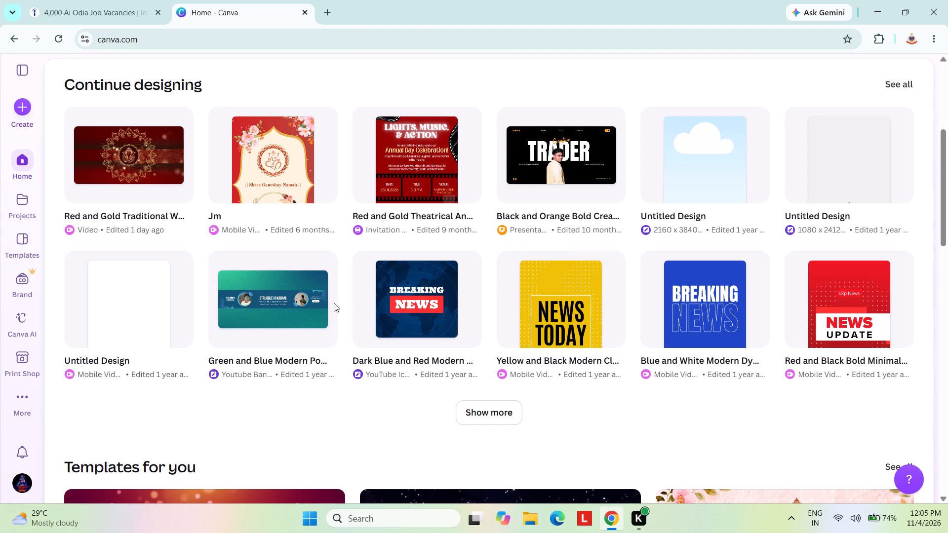
scroll(438, 310, up, 3)
scroll(683, 331, down, 1)
scroll(685, 334, up, 1)
scroll(685, 335, down, 1)
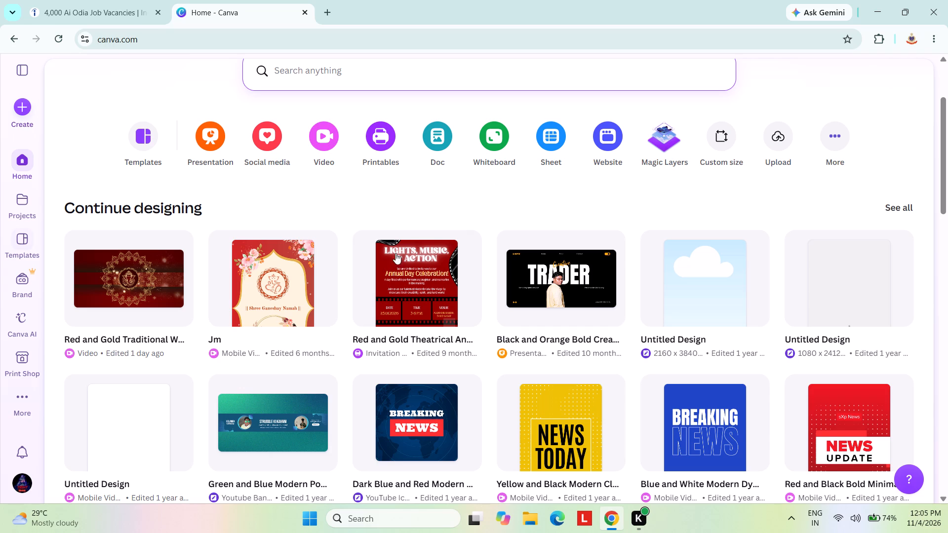
scroll(797, 345, down, 4)
scroll(483, 212, up, 4)
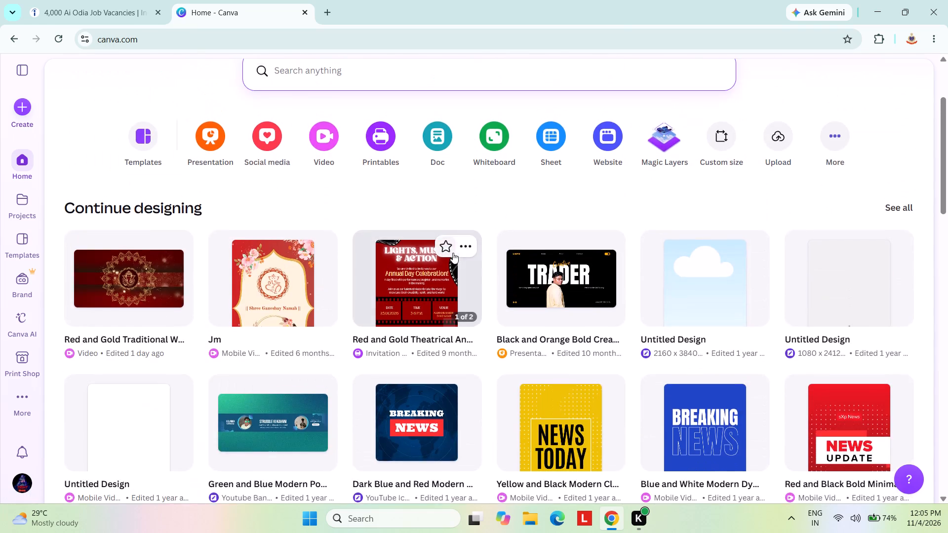
scroll(453, 253, down, 9)
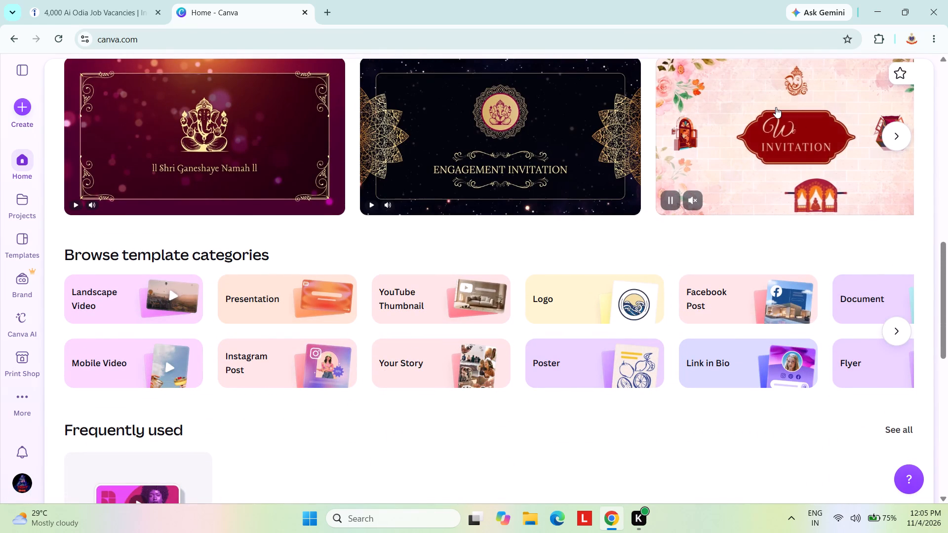
scroll(776, 107, down, 1)
scroll(776, 108, up, 1)
scroll(776, 108, down, 2)
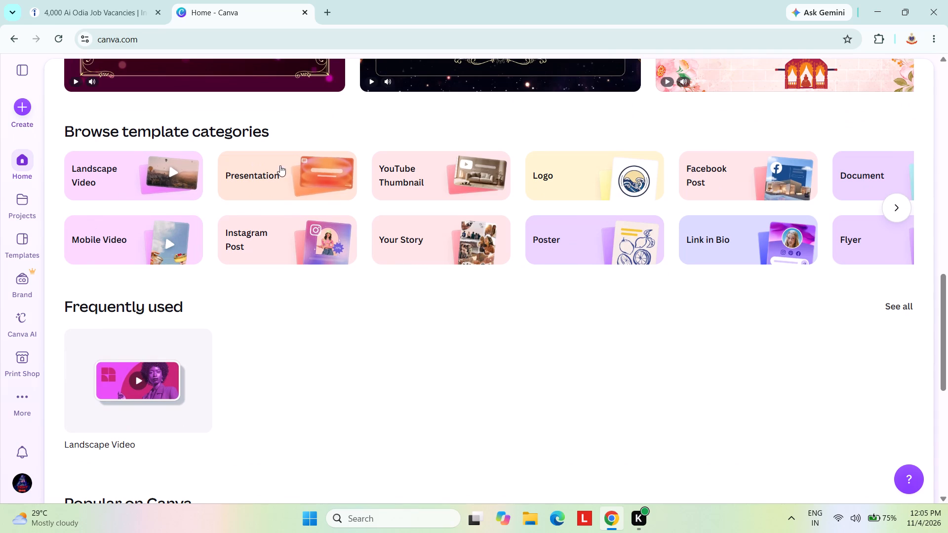
click(402, 174)
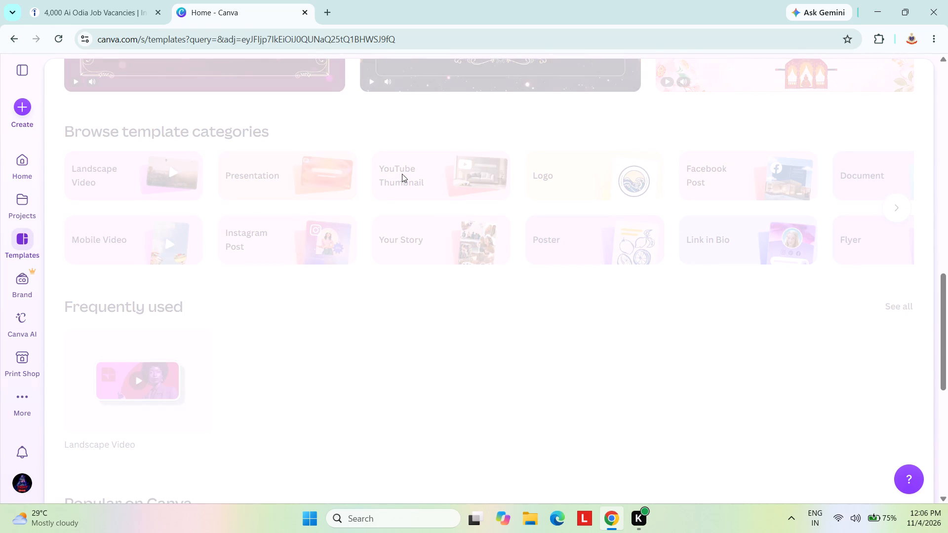
Look through the YouTube Thumbnail templates, including the travel, wedding and money designs, for one to customise.
scroll(402, 174, down, 4)
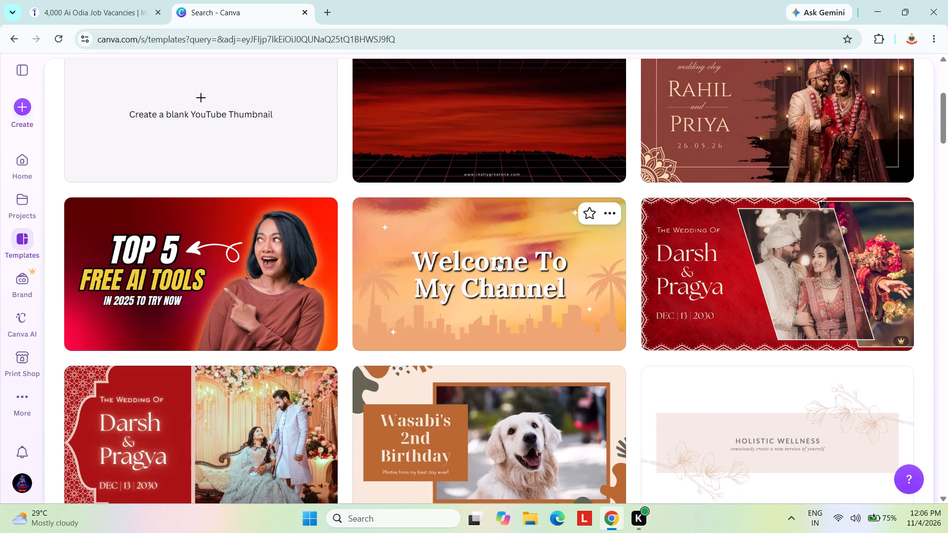
scroll(632, 309, down, 4)
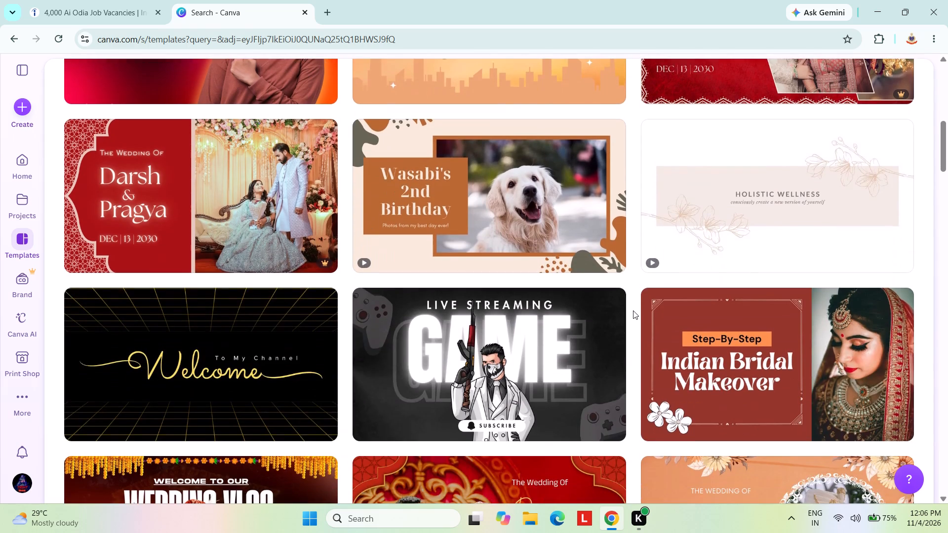
scroll(633, 310, down, 3)
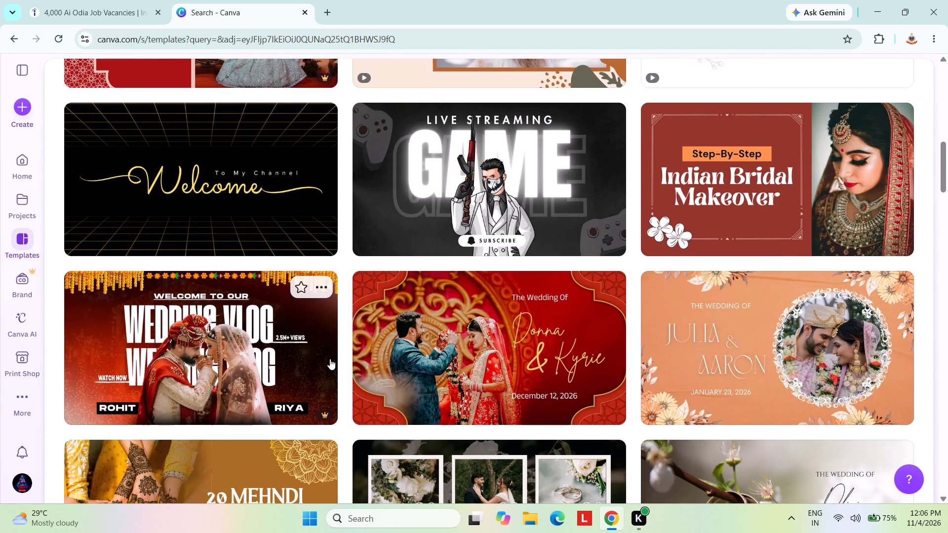
scroll(551, 345, down, 4)
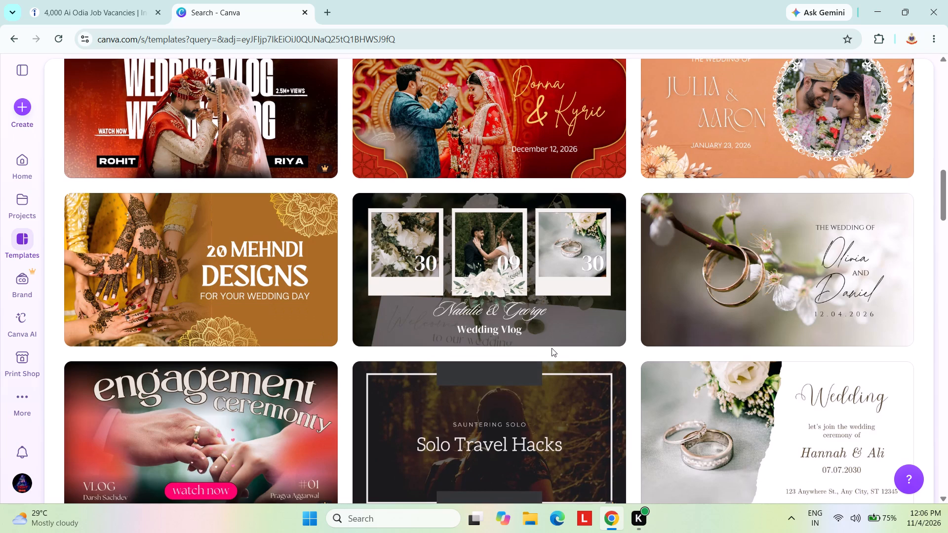
scroll(554, 346, down, 2)
scroll(82, 361, down, 3)
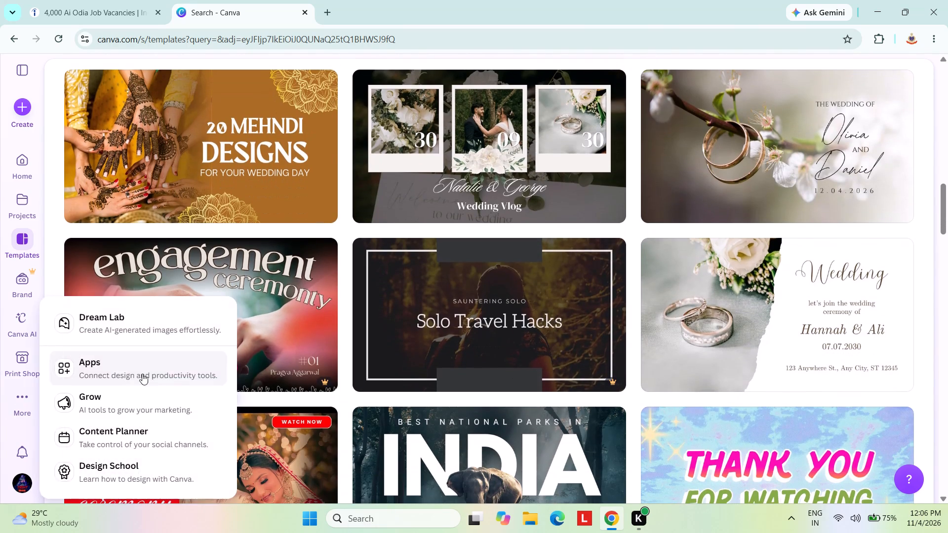
scroll(463, 322, down, 6)
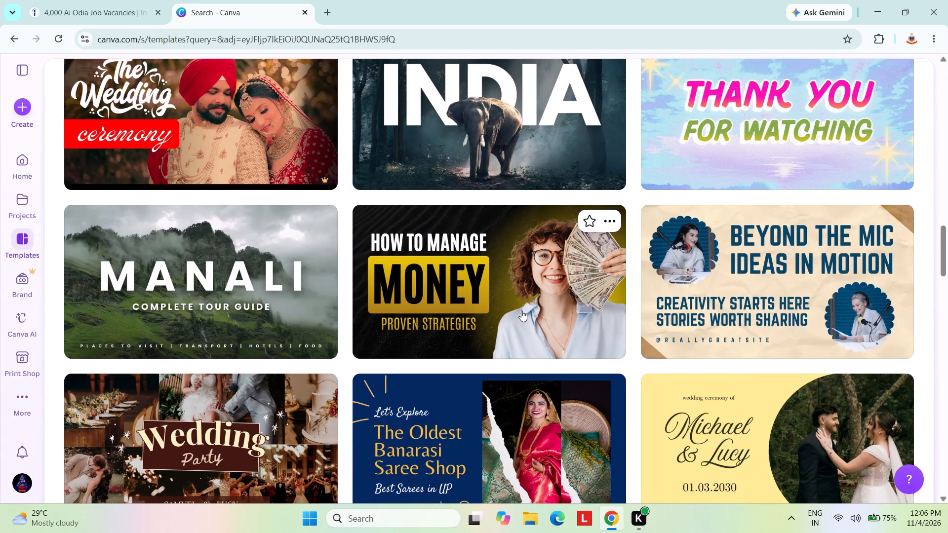
scroll(541, 265, down, 1)
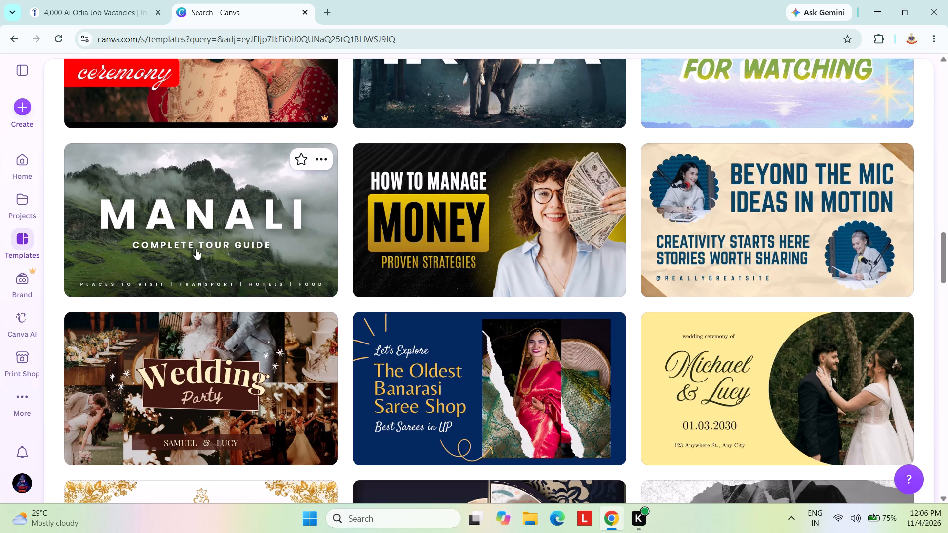
scroll(615, 270, down, 4)
scroll(717, 280, up, 1)
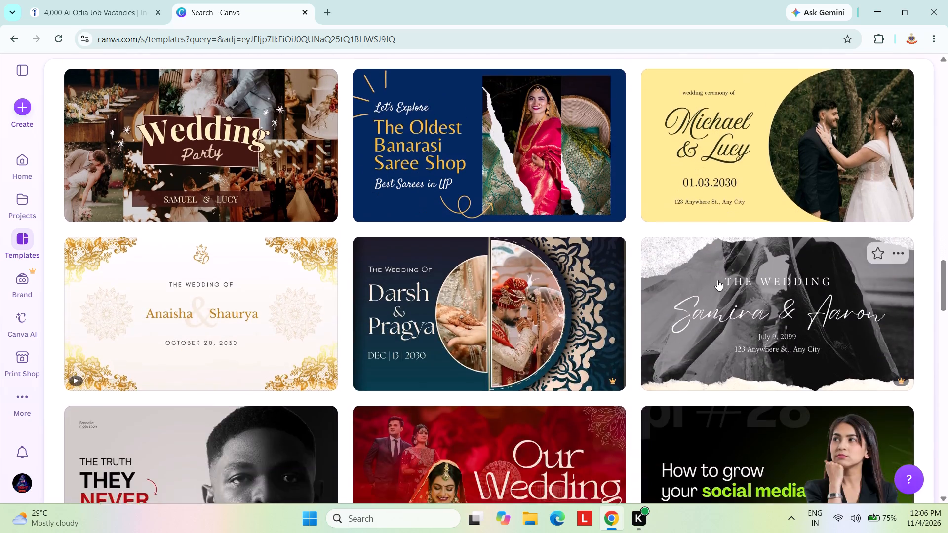
scroll(717, 280, up, 3)
scroll(717, 281, down, 11)
scroll(713, 294, up, 9)
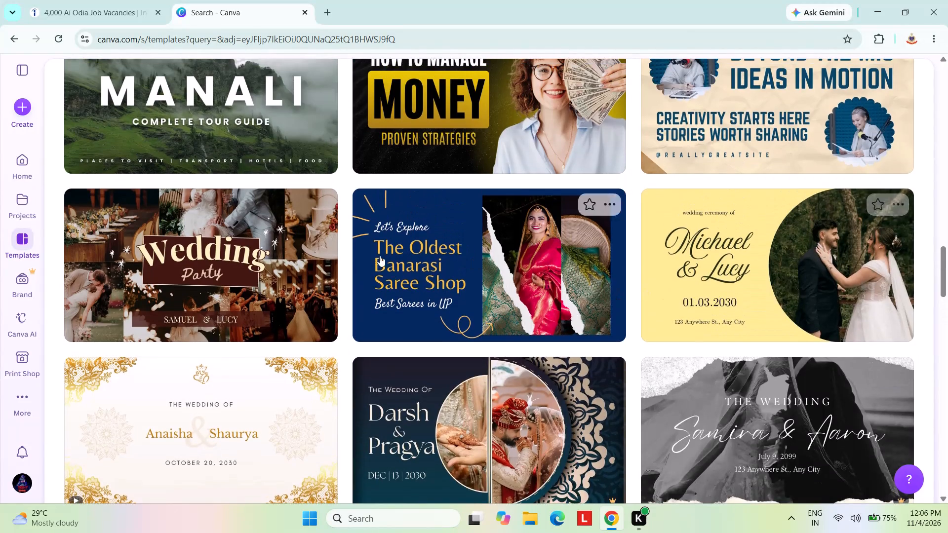
scroll(379, 246, up, 2)
Open the "Minimal Aesthetic Manali Tourism YouTube thumbnail" template for customising.
click(163, 197)
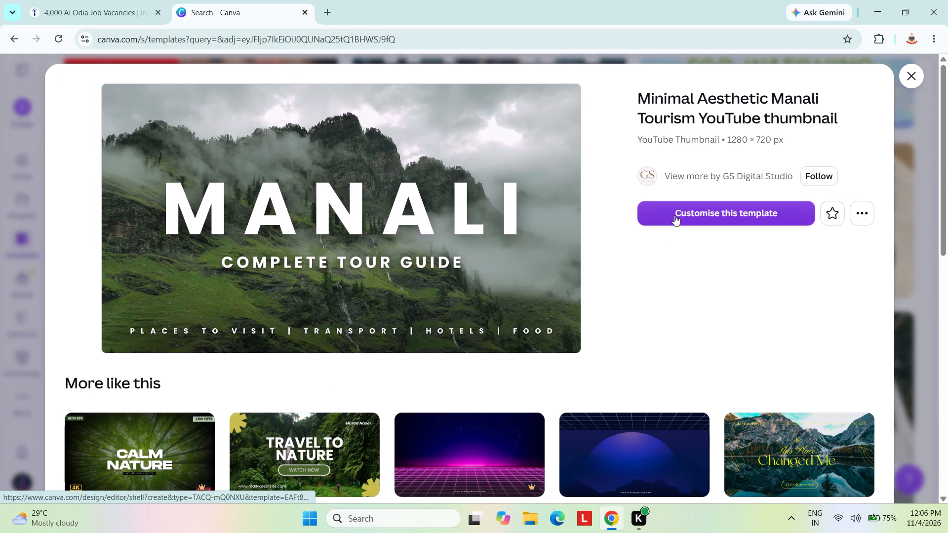
click(705, 213)
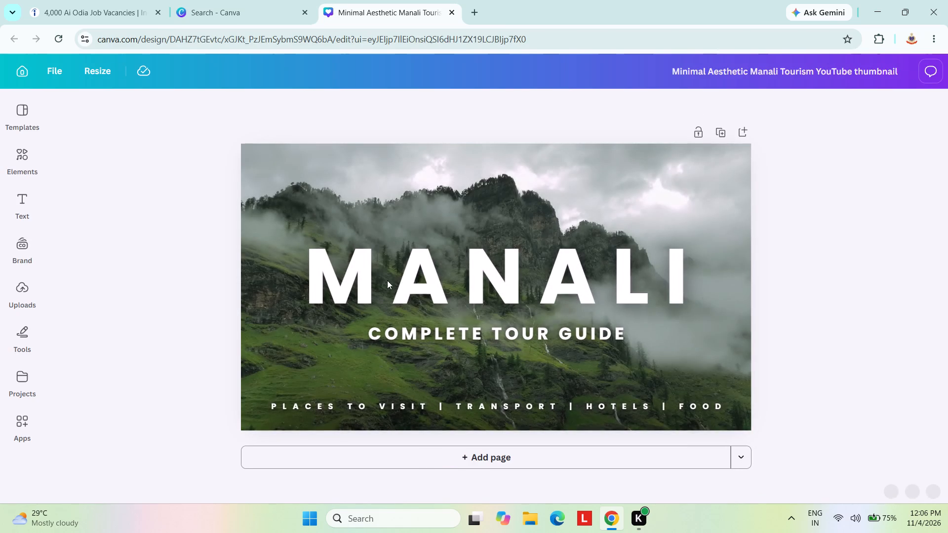
Replace "TOUR GUIDE" with "VLOG" in the subtitle below the MANALI title so it reads "COMPLETE VLOG".
click(395, 278)
click(527, 260)
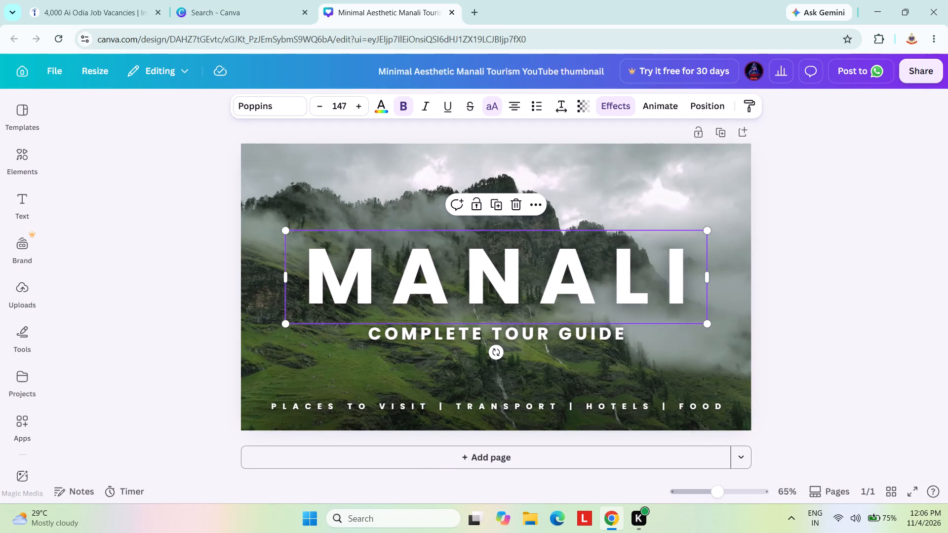
click(530, 308)
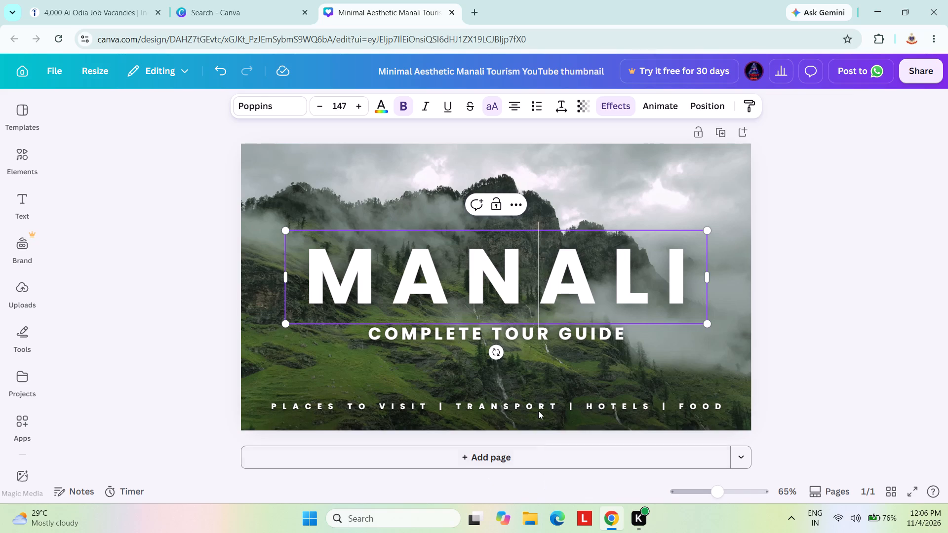
click(542, 334)
click(511, 334)
click(528, 346)
click(538, 332)
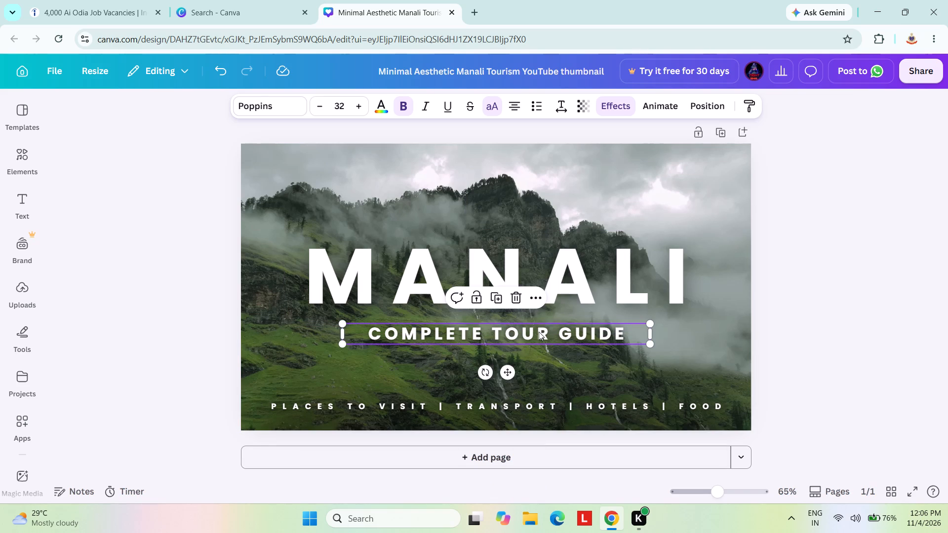
click(577, 331)
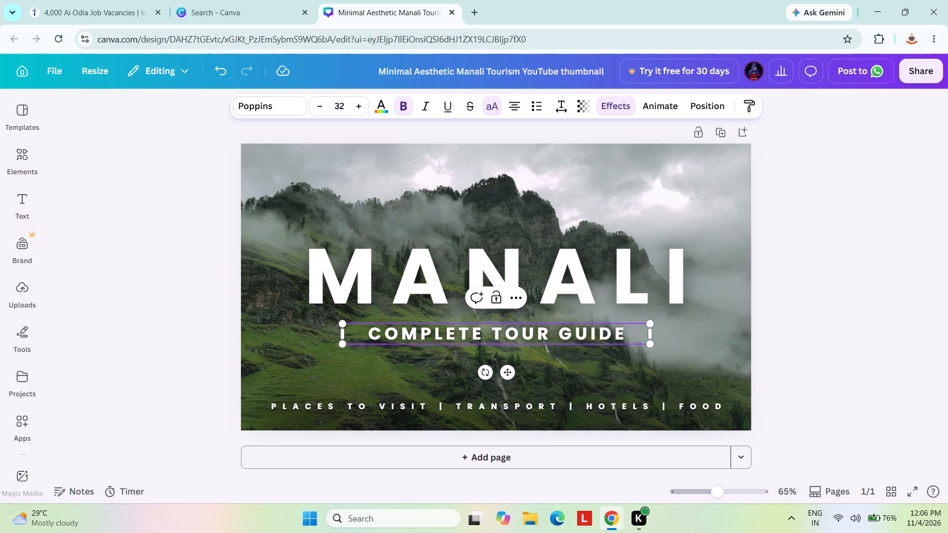
click(632, 333)
key(minus)
key(BackSpace)
key(BackSpace)
key(BackSpace)
key(BackSpace)
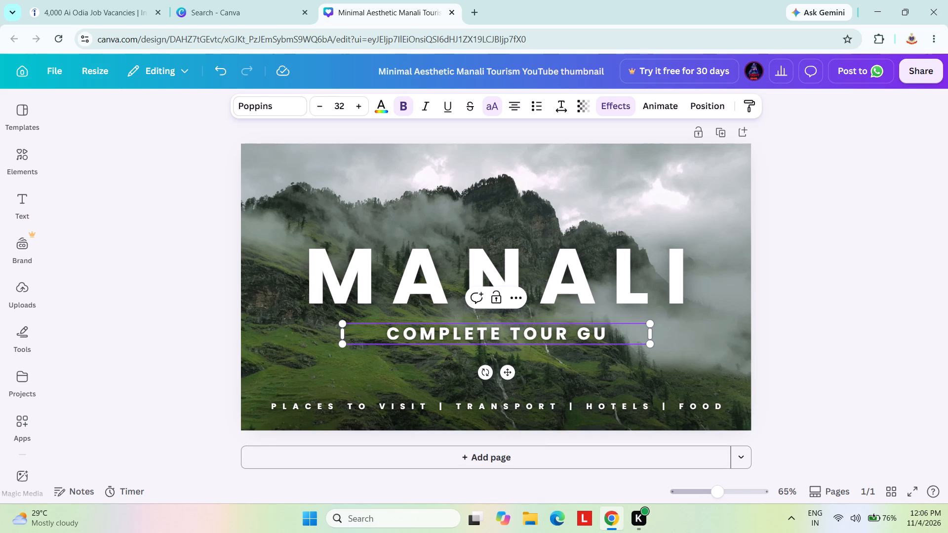
key(BackSpace)
key(BackSpace)
key(BackSpace)
key(BackSpace)
key(BackSpace)
key(BackSpace)
key(BackSpace)
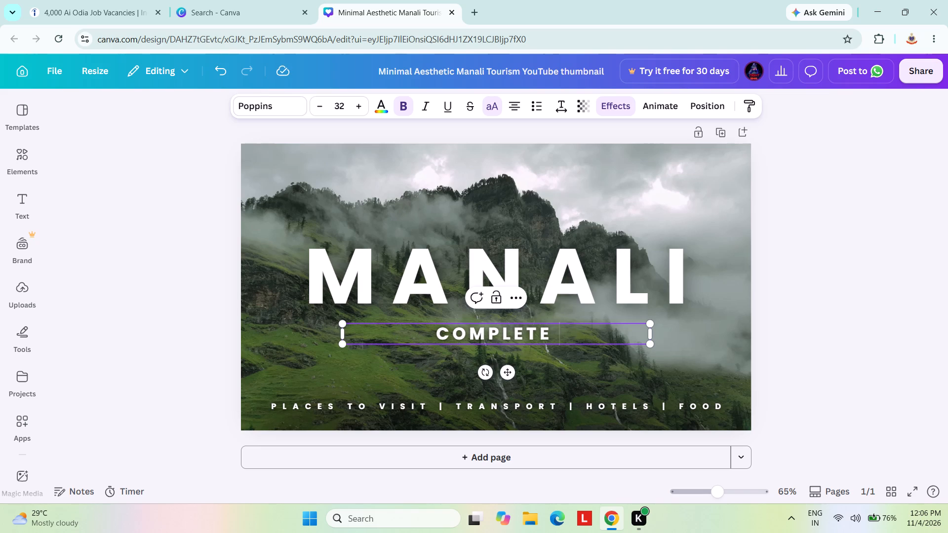
text(VLO)
key(g)
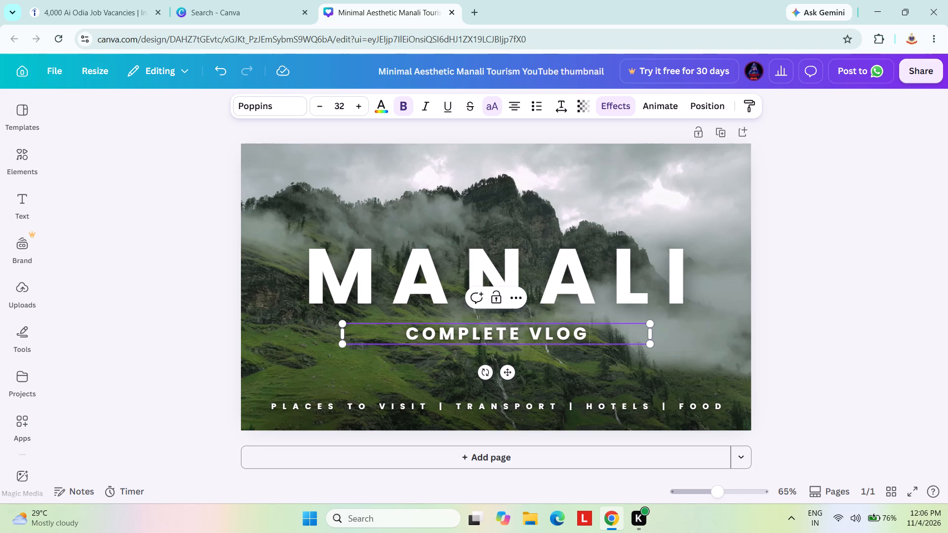
click(633, 352)
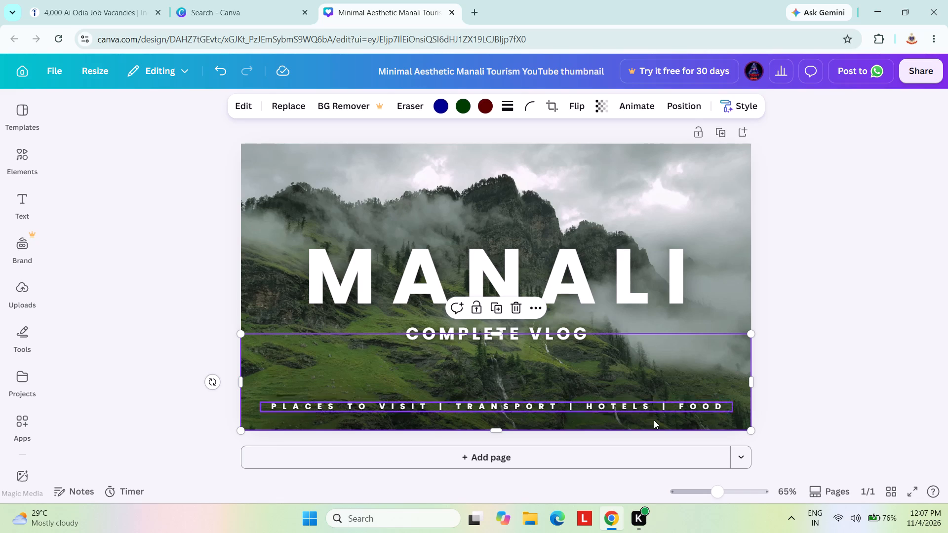
click(651, 199)
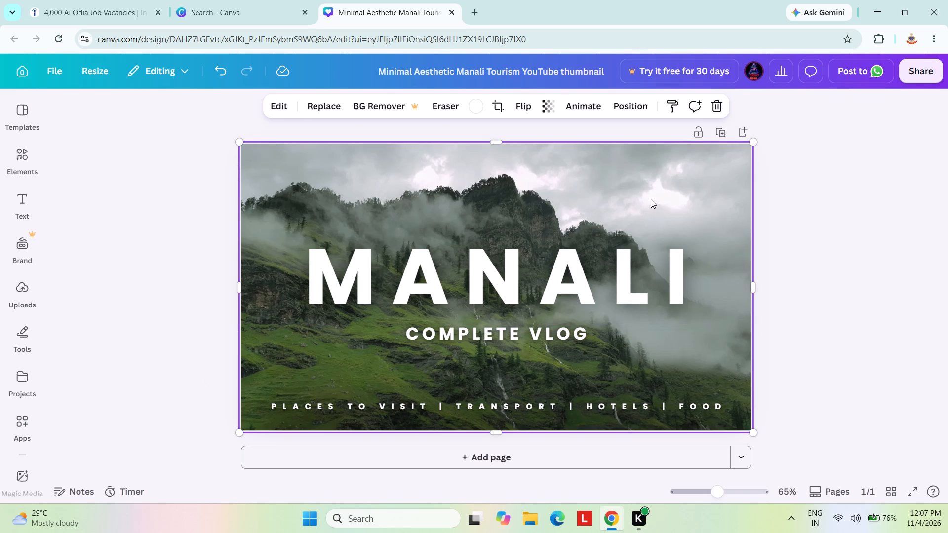
click(890, 317)
click(142, 239)
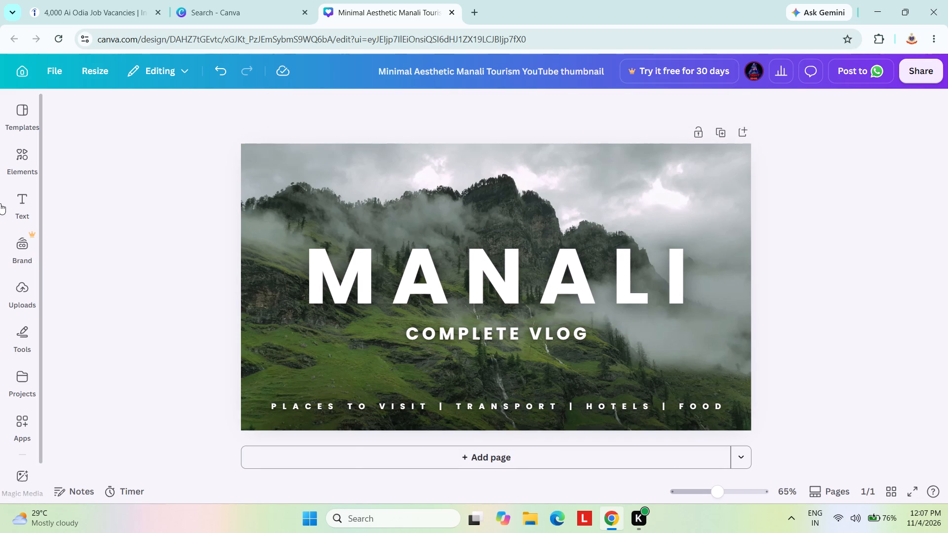
Add a text box and place it centred along the thumbnail's top edge, above the MANALI title.
click(7, 198)
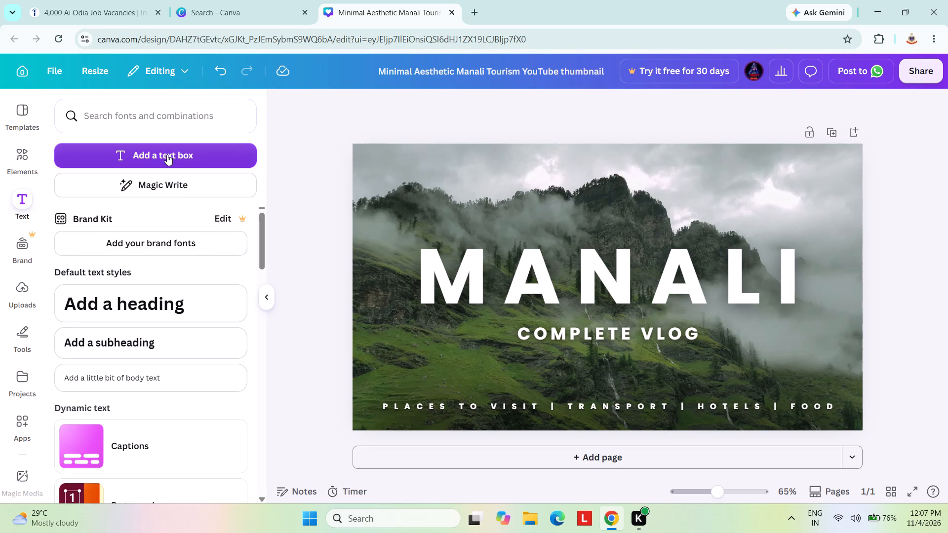
click(167, 154)
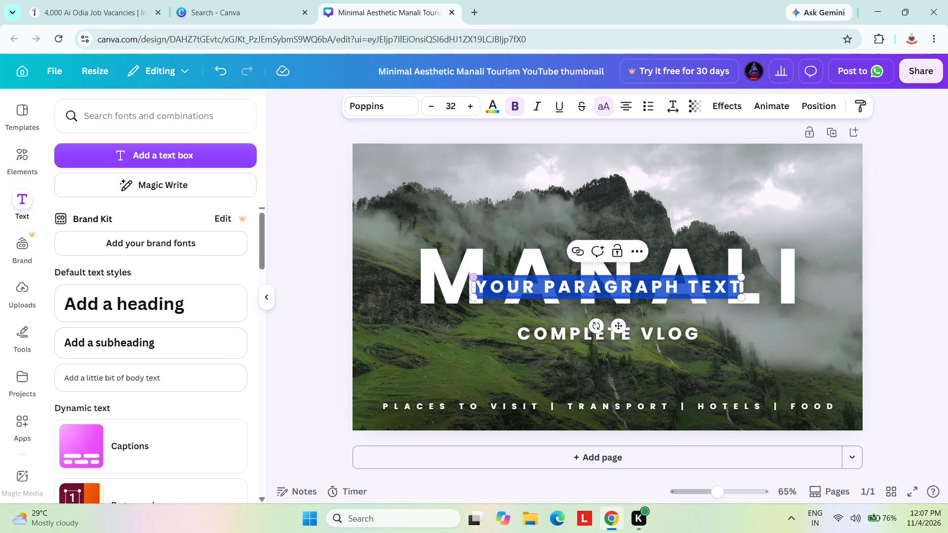
drag(551, 291, 556, 247)
click(591, 295)
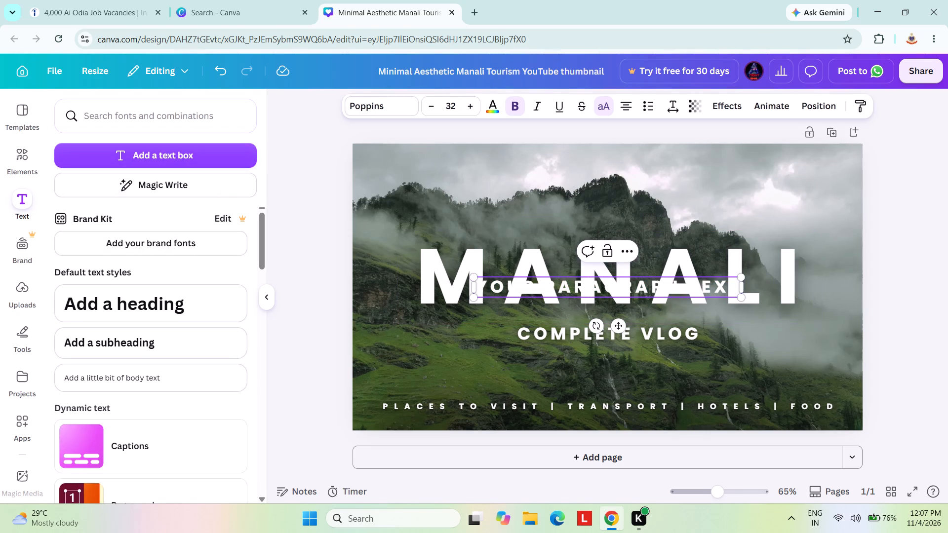
drag(590, 275, 589, 243)
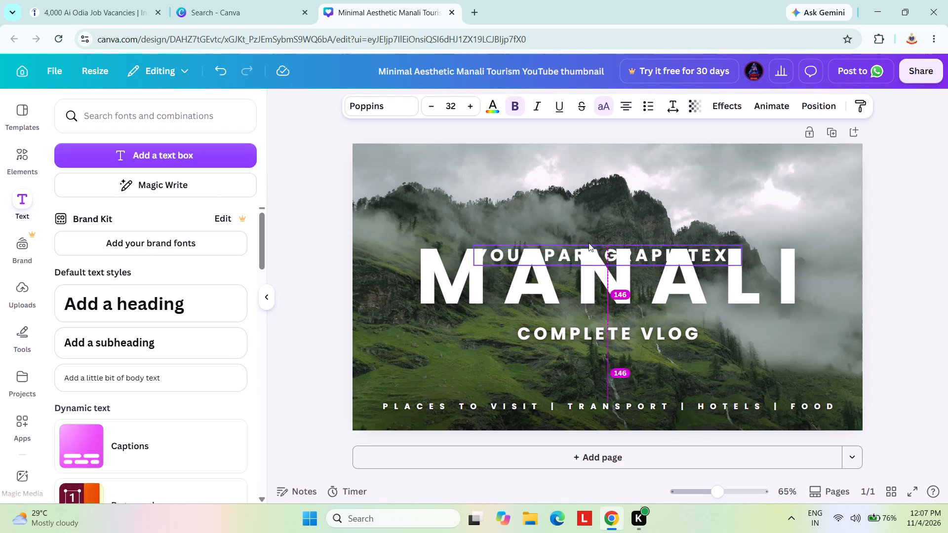
drag(589, 243, 588, 140)
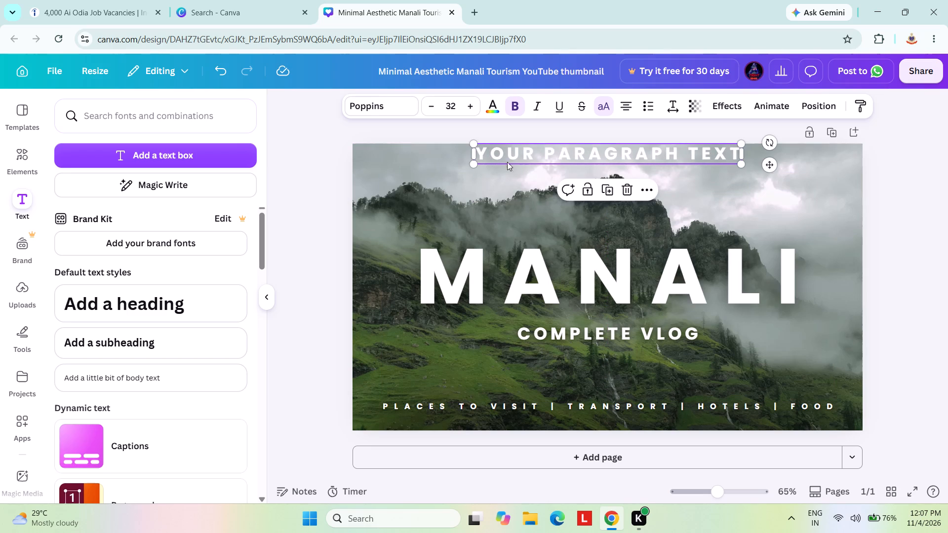
Scale the new text box down to a font size of about 10.4.
drag(473, 161, 615, 174)
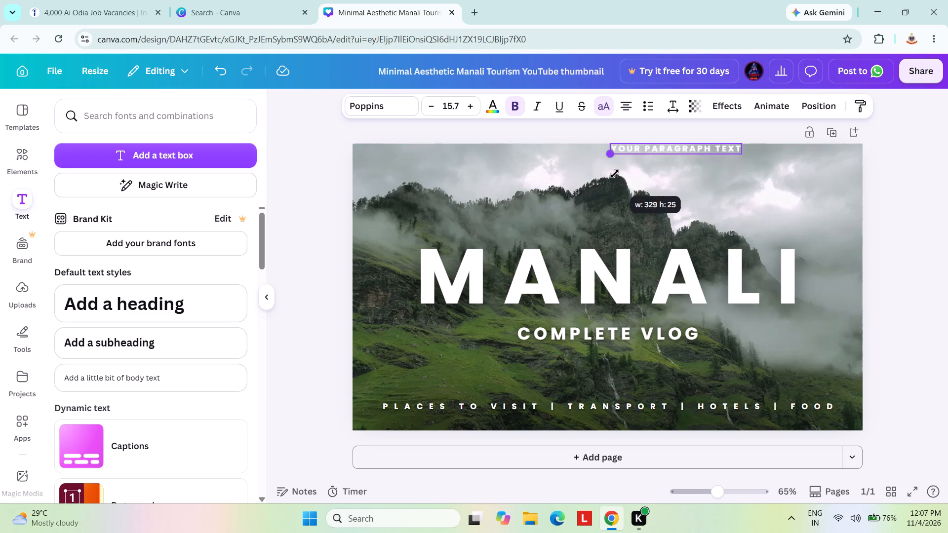
drag(615, 174, 655, 170)
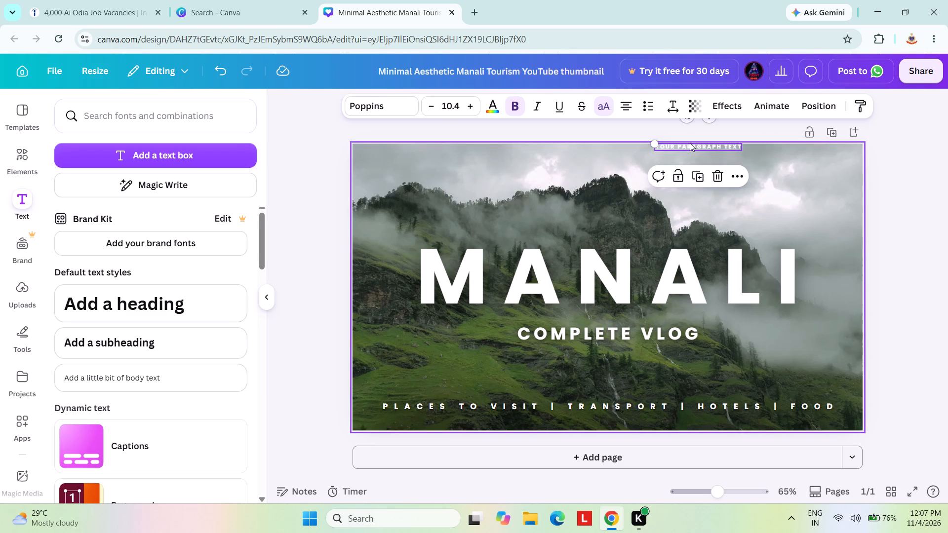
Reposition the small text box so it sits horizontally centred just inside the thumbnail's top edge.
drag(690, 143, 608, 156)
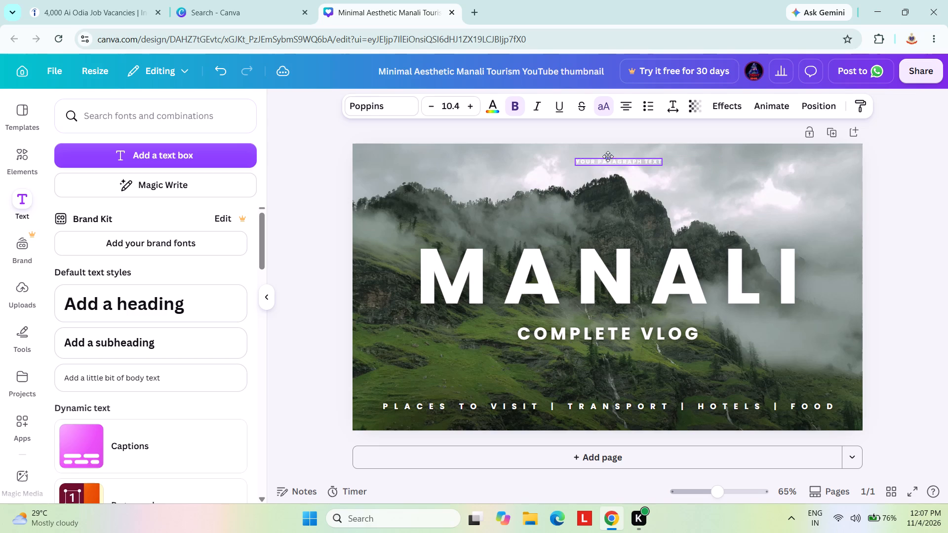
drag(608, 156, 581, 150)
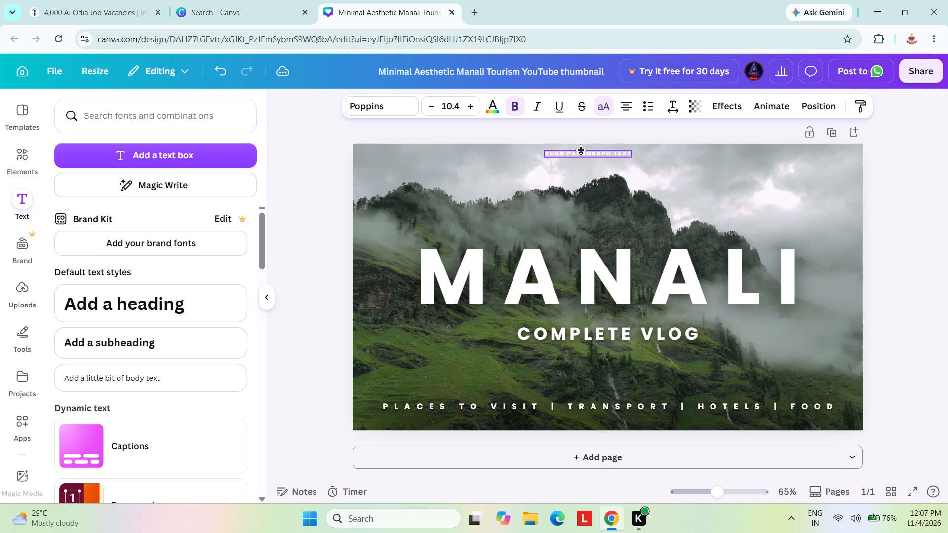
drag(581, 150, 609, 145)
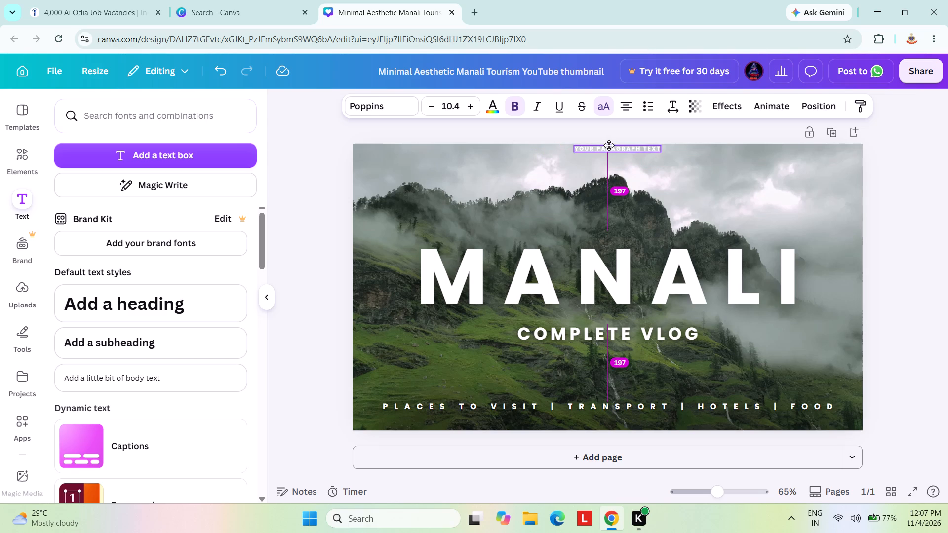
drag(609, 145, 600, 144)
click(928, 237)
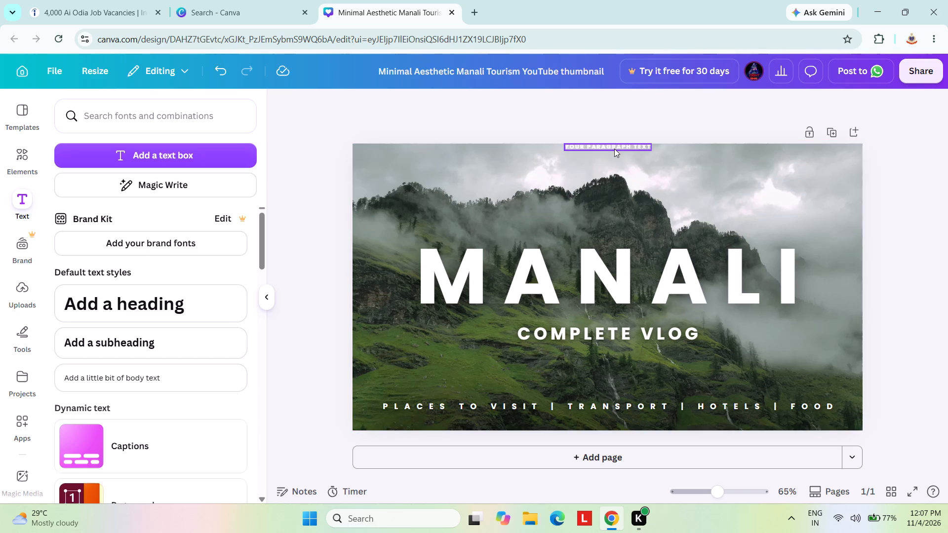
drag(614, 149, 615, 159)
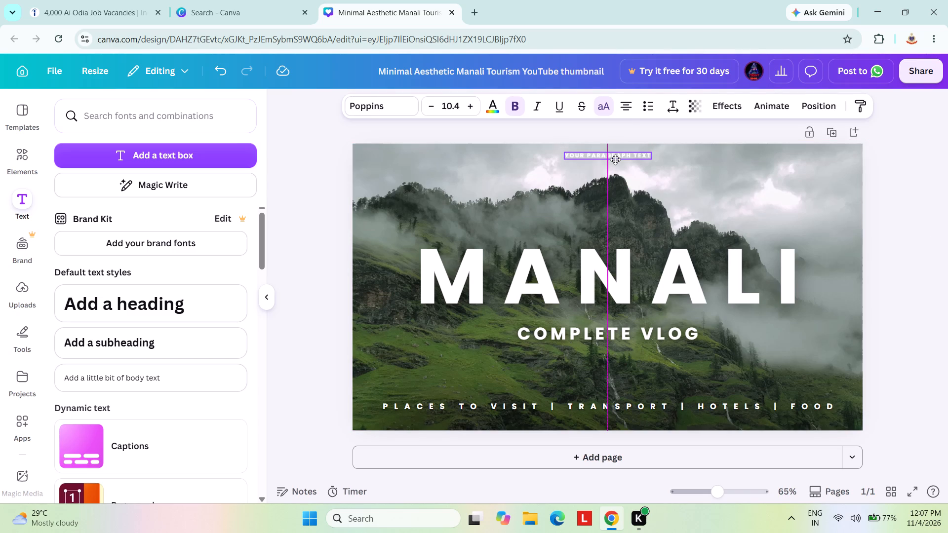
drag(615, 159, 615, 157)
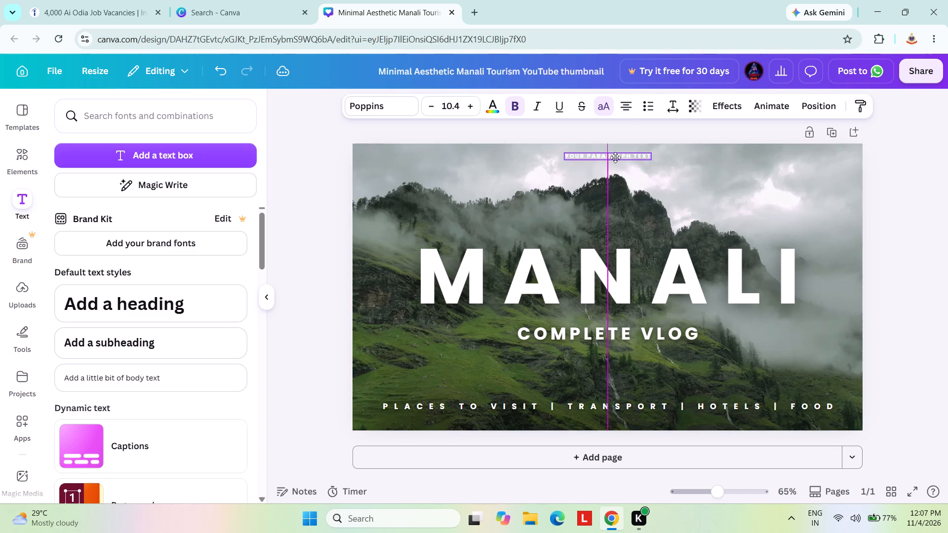
Move the small text box down to sit centred just below the COMPLETE VLOG subtitle.
drag(615, 157, 612, 355)
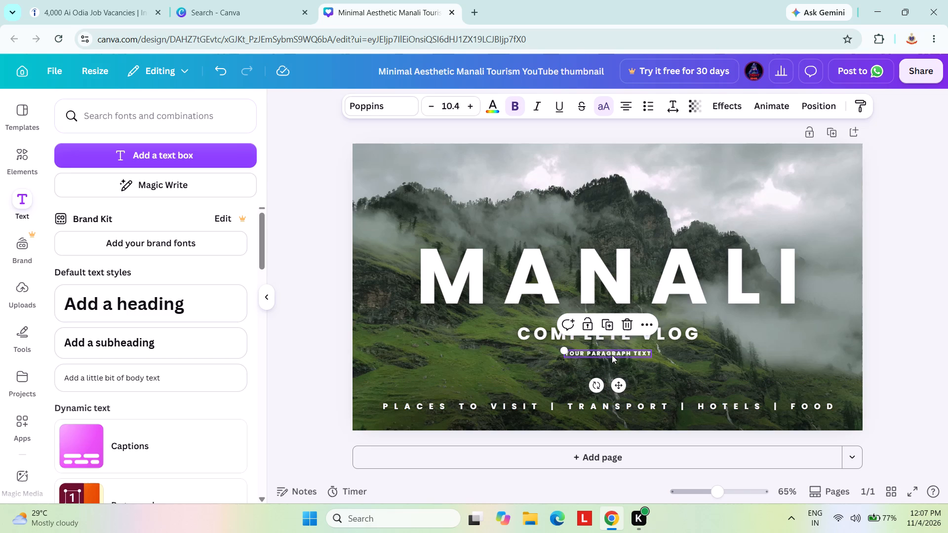
Replace the placeholder text in the small text box with "JAADU KI DUNIYT".
click(612, 355)
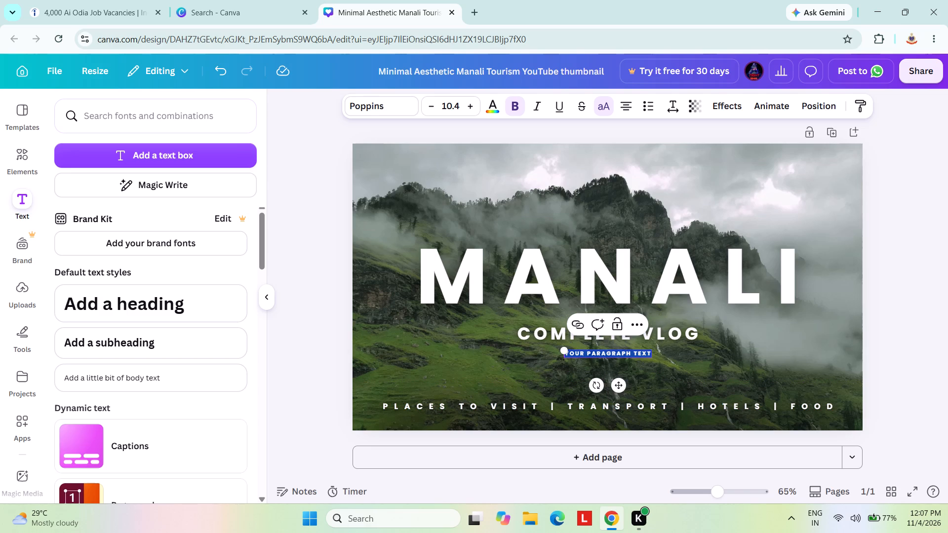
click(646, 350)
click(649, 350)
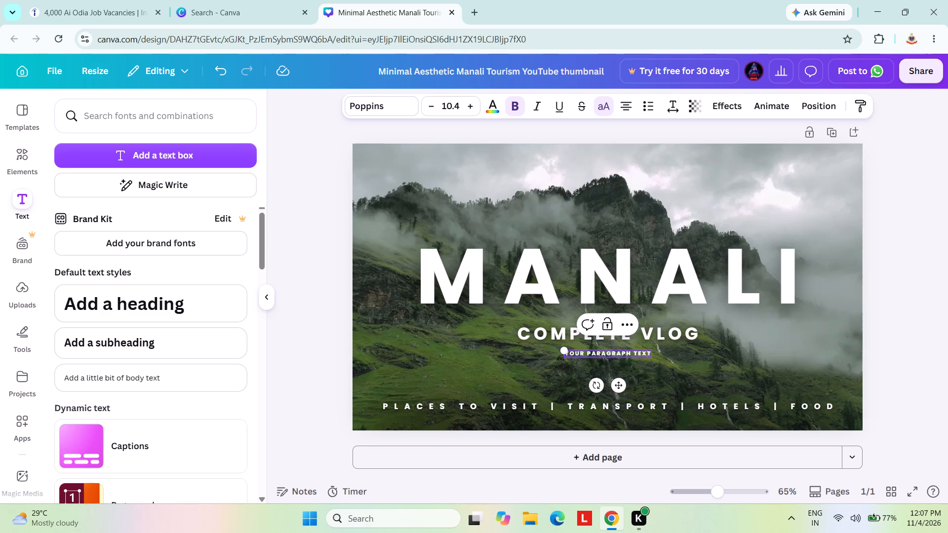
key(BackSpace)
key(BackSpace)
key(BackSpace)
key(BackSpace)
key(BackSpace)
key(BackSpace)
key(BackSpace)
key(BackSpace)
key(BackSpace)
key(BackSpace)
key(BackSpace)
key(BackSpace)
key(BackSpace)
key(BackSpace)
key(BackSpace)
key(BackSpace)
key(BackSpace)
key(BackSpace)
key(BackSpace)
key(BackSpace)
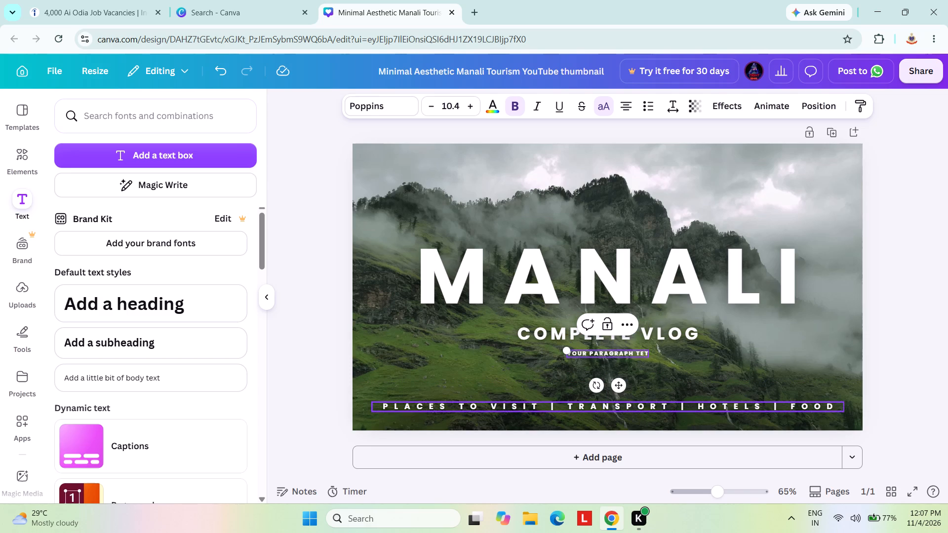
key(BackSpace)
key(BackSpace)
key(BackSpace)
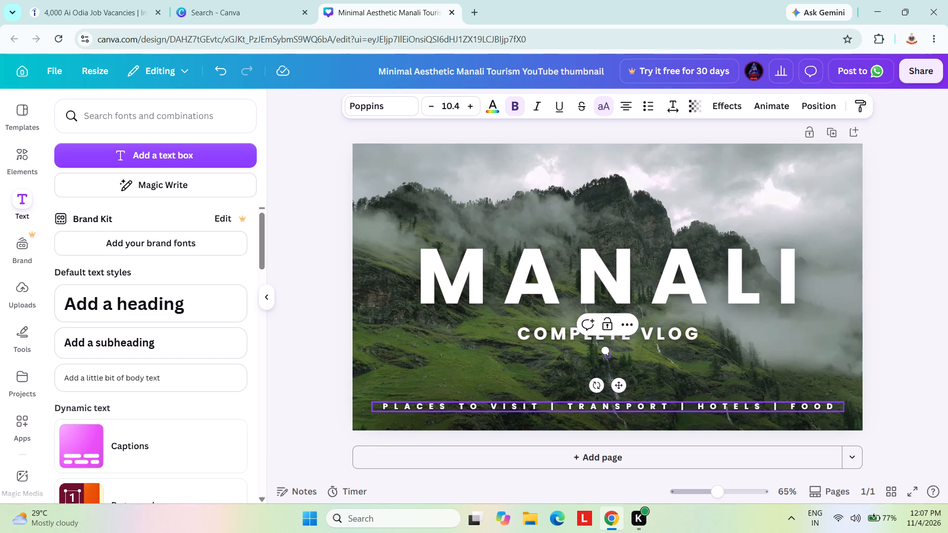
text(JJJJIJI)
key(BackSpace)
key(BackSpace)
key(BackSpace)
key(BackSpace)
key(BackSpace)
key(BackSpace)
key(BackSpace)
key(BackSpace)
key(BackSpace)
key(BackSpace)
key(BackSpace)
key(BackSpace)
key(BackSpace)
key(BackSpace)
text(JAADU KI D)
text(UNIYA)
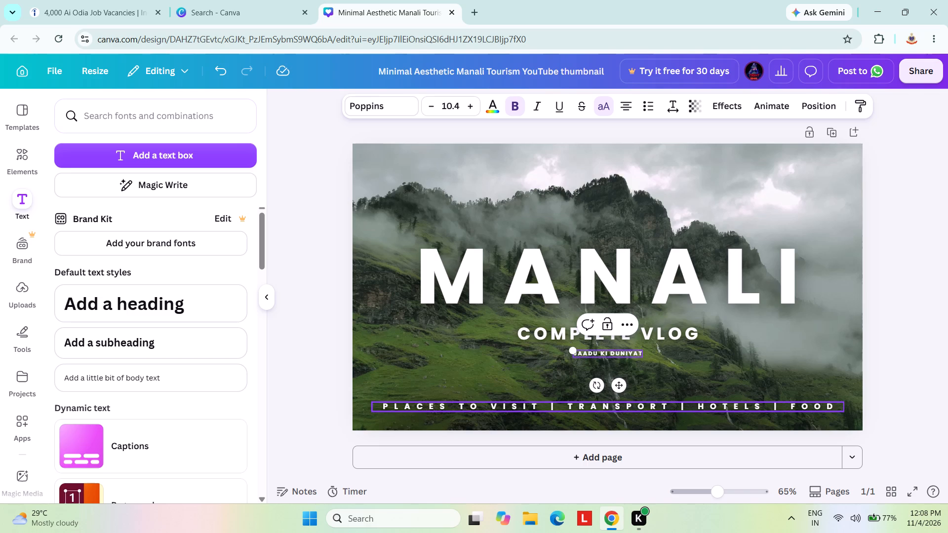
key(BackSpace)
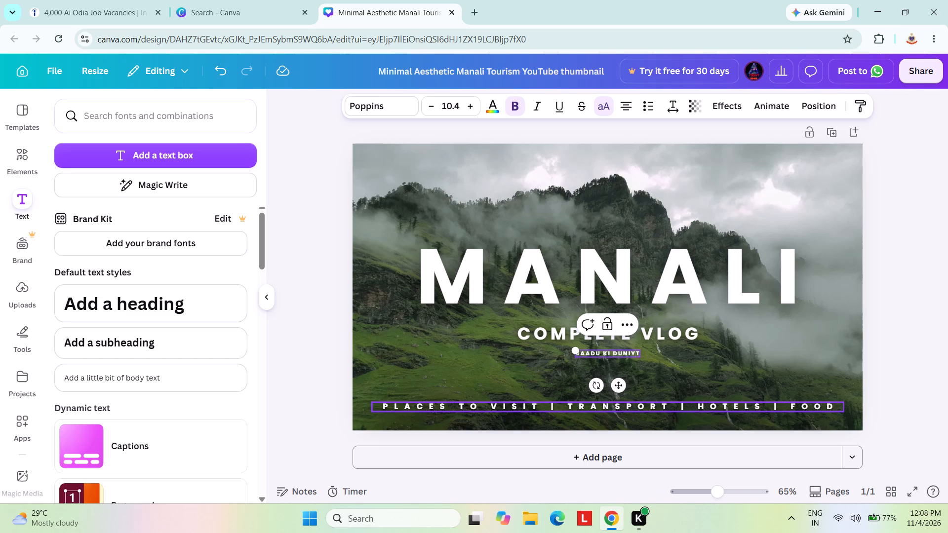
Widen the JAADU KI DUNIYT text box and recentre it closely beneath the COMPLETE VLOG subtitle.
click(682, 354)
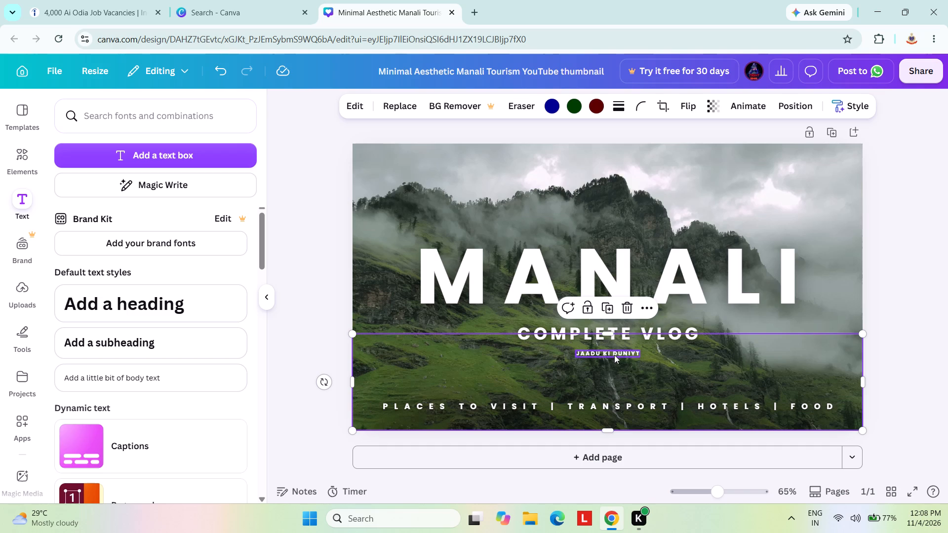
click(614, 355)
click(627, 353)
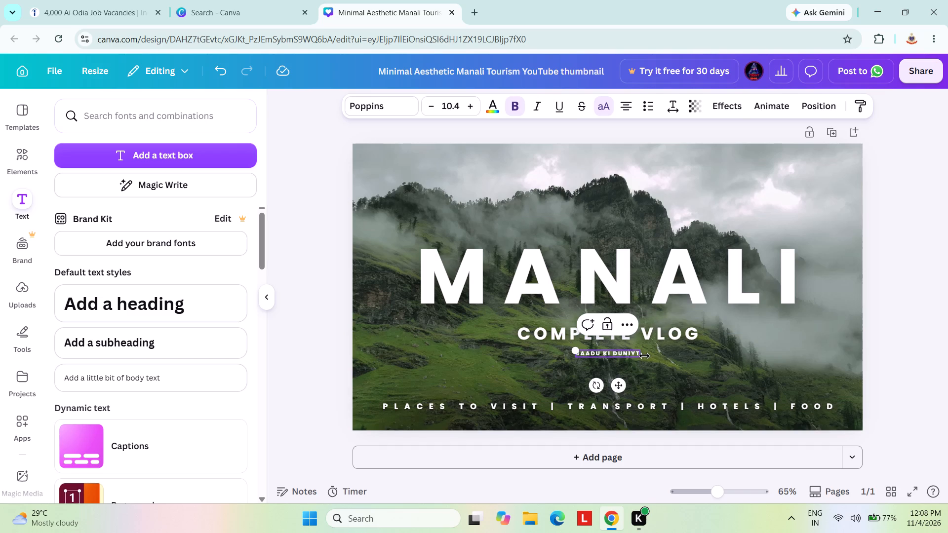
drag(644, 356, 693, 375)
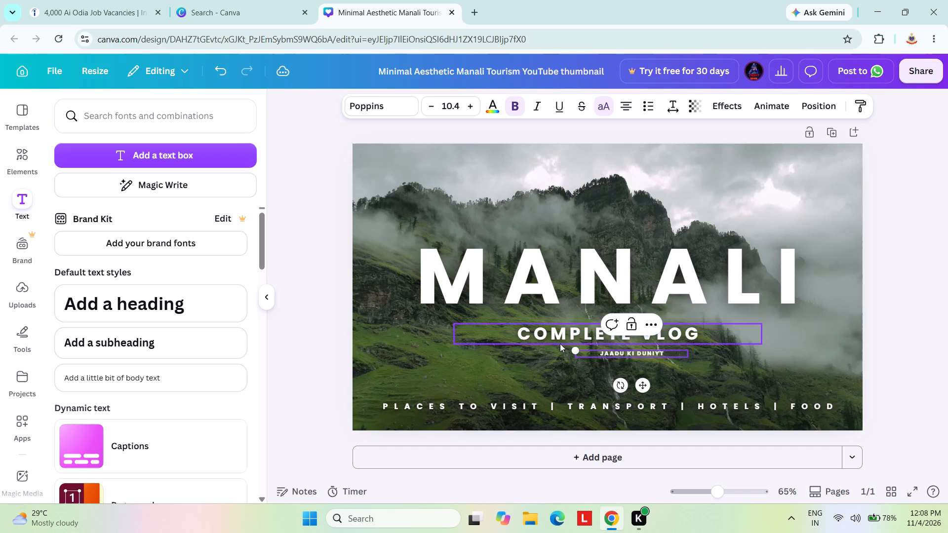
drag(613, 358, 590, 362)
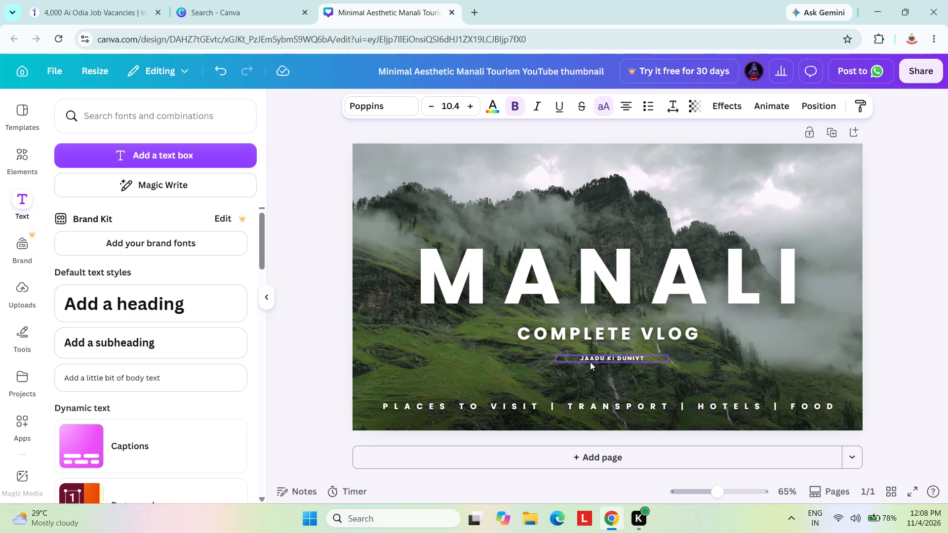
drag(590, 362, 587, 359)
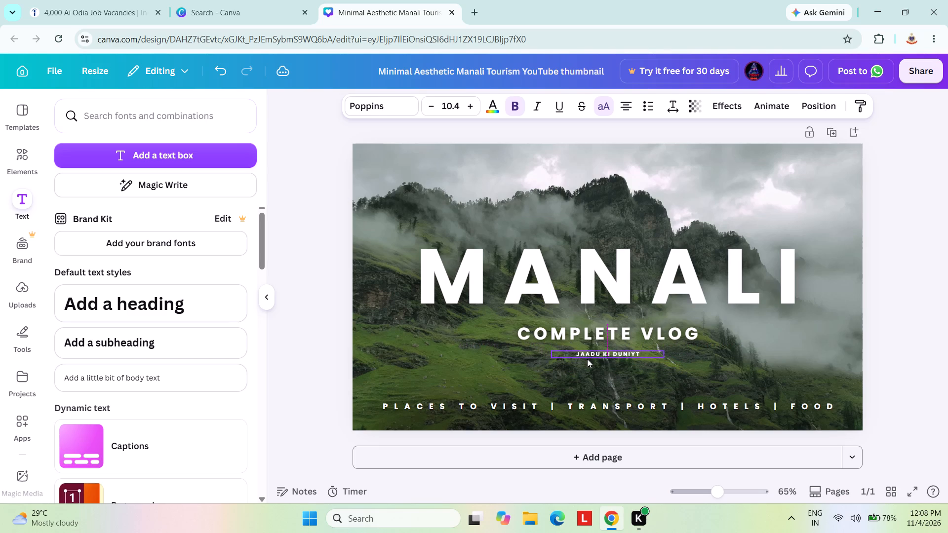
drag(587, 359, 586, 357)
click(715, 342)
click(728, 365)
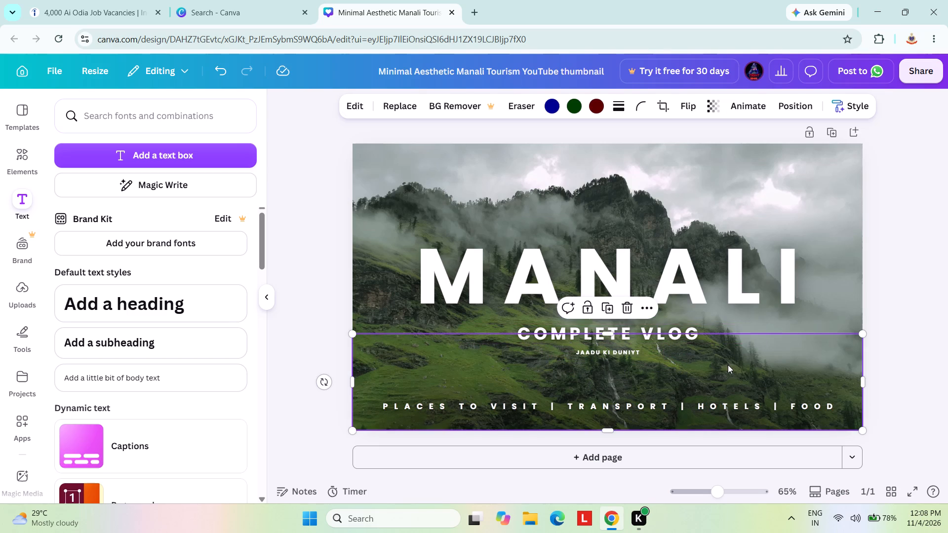
click(798, 210)
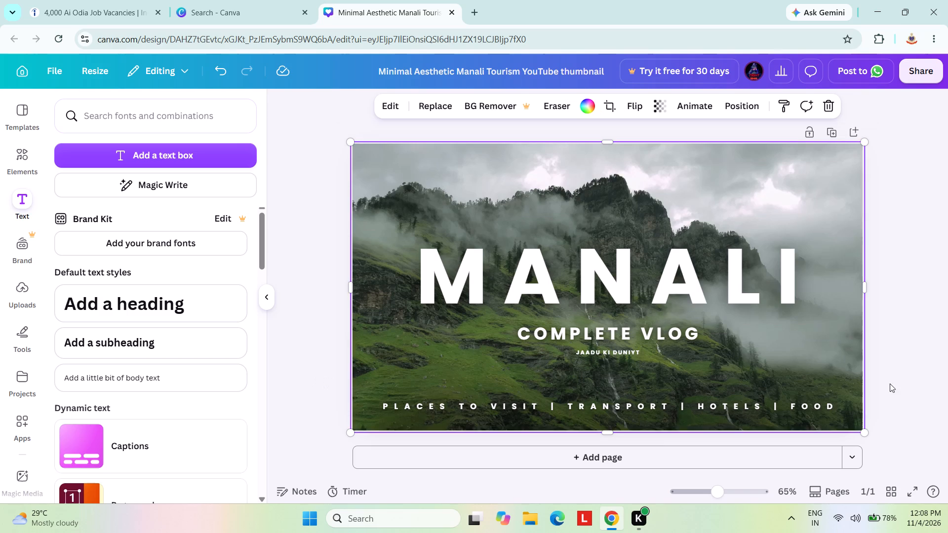
Correct the last letter of the small text line so it reads "JAADU KI DUNIYA".
click(634, 354)
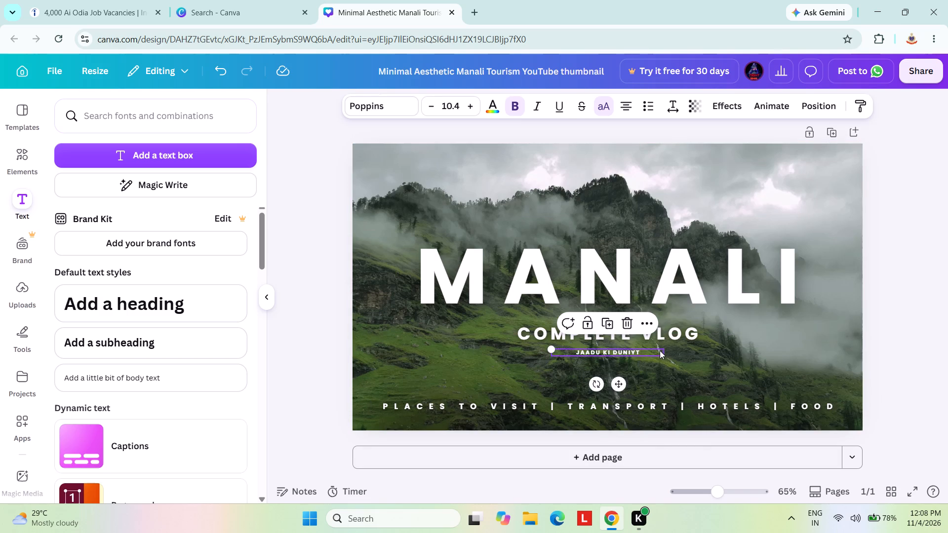
click(652, 349)
key(BackSpace)
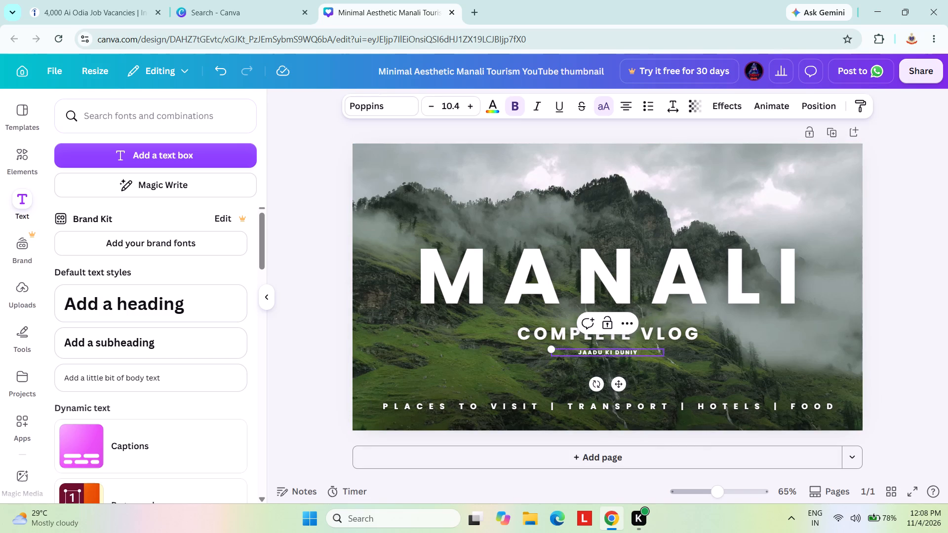
key(a)
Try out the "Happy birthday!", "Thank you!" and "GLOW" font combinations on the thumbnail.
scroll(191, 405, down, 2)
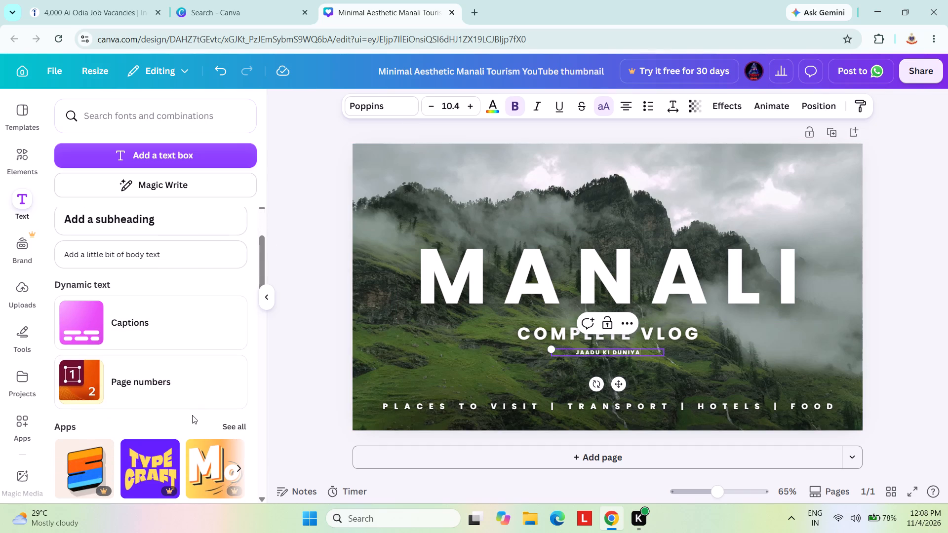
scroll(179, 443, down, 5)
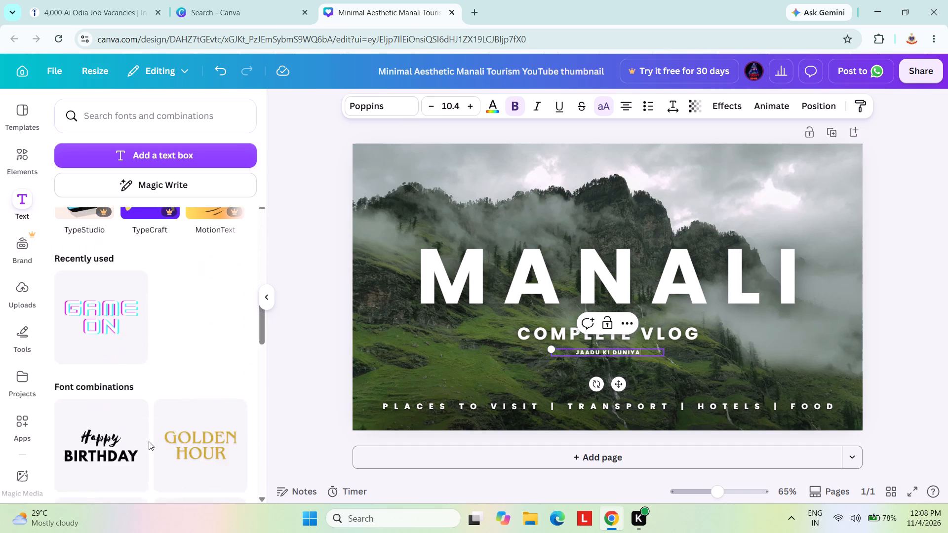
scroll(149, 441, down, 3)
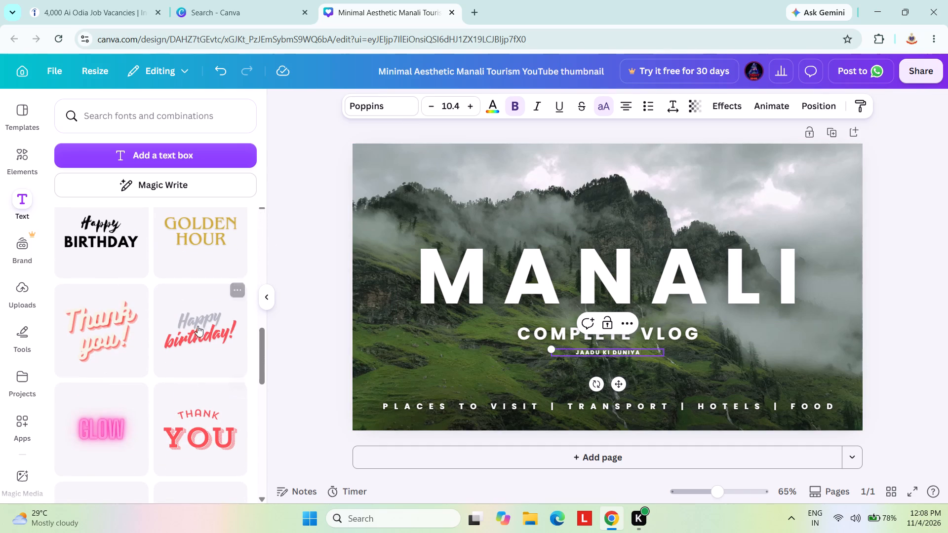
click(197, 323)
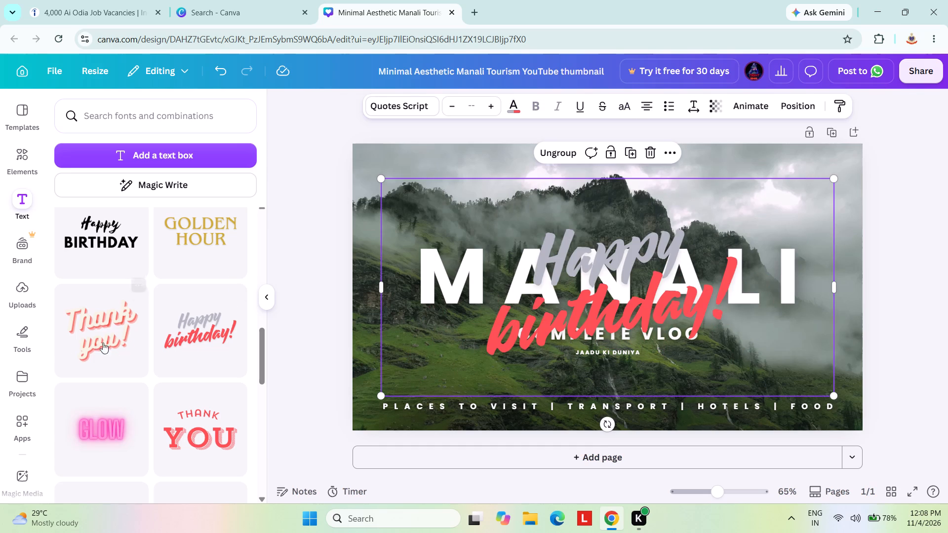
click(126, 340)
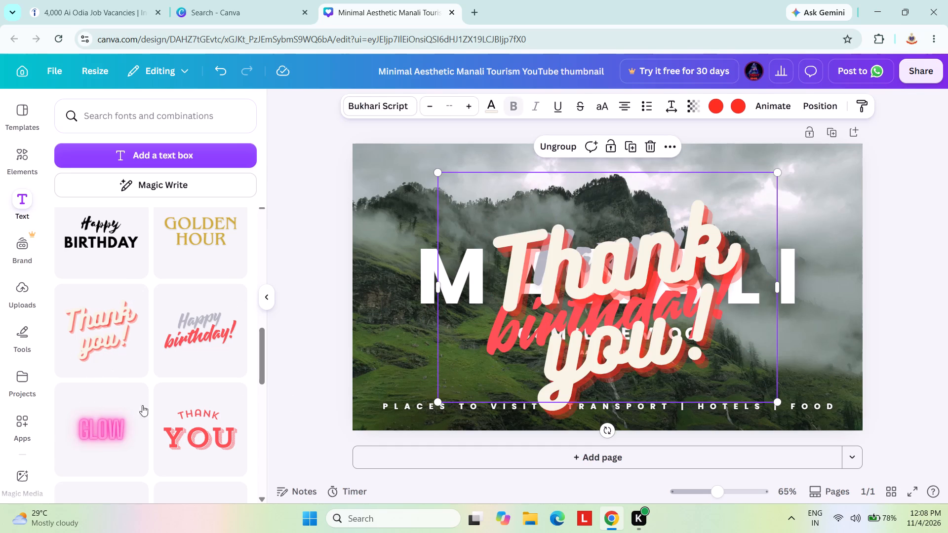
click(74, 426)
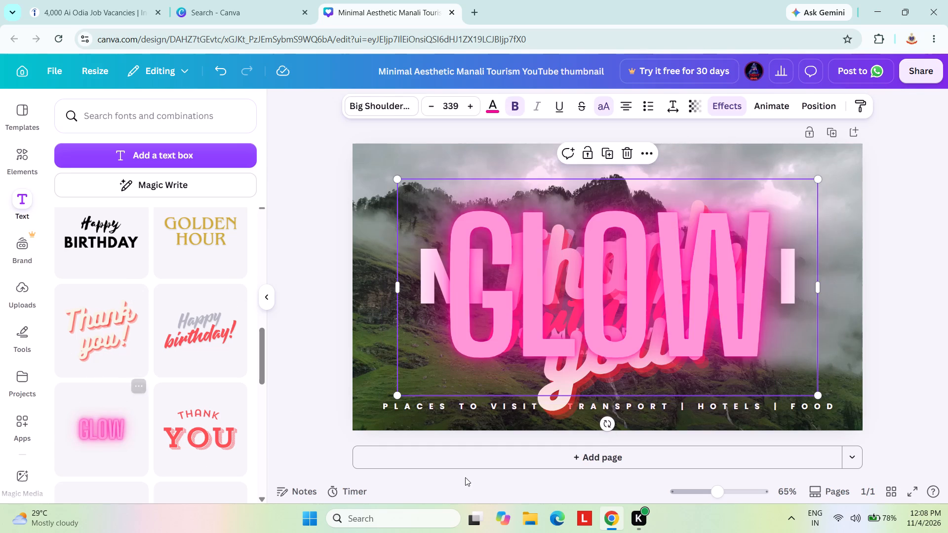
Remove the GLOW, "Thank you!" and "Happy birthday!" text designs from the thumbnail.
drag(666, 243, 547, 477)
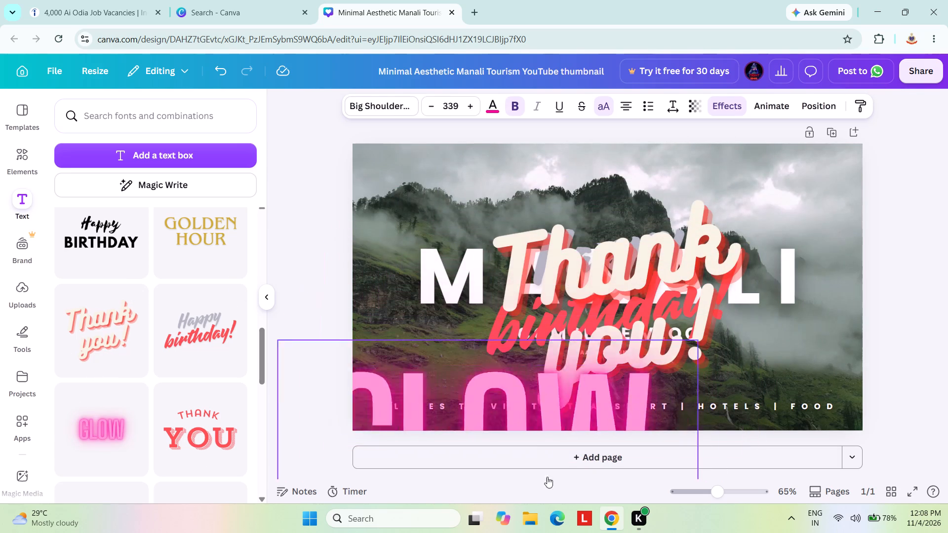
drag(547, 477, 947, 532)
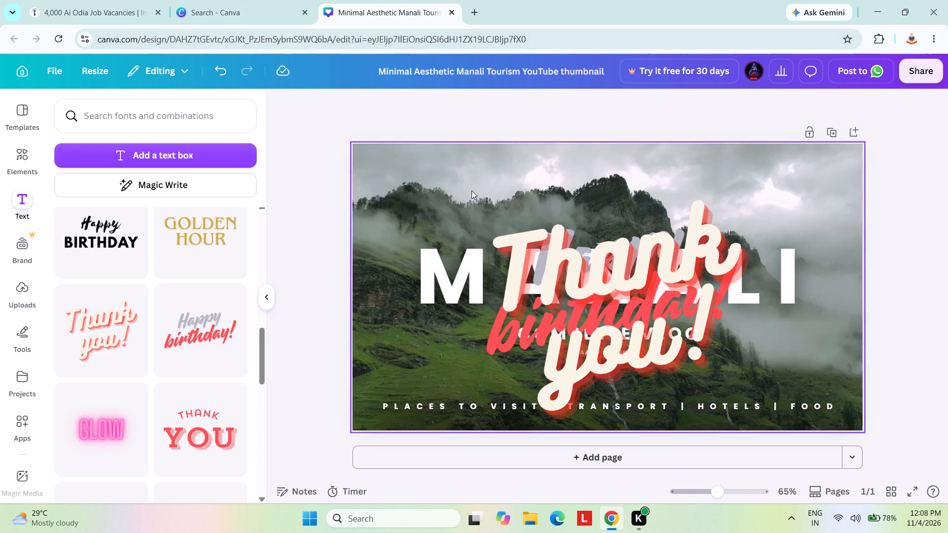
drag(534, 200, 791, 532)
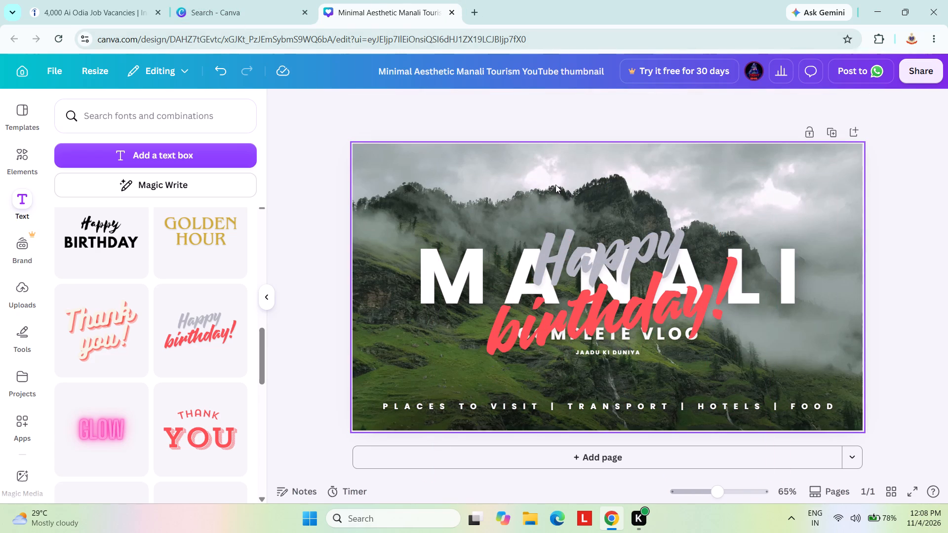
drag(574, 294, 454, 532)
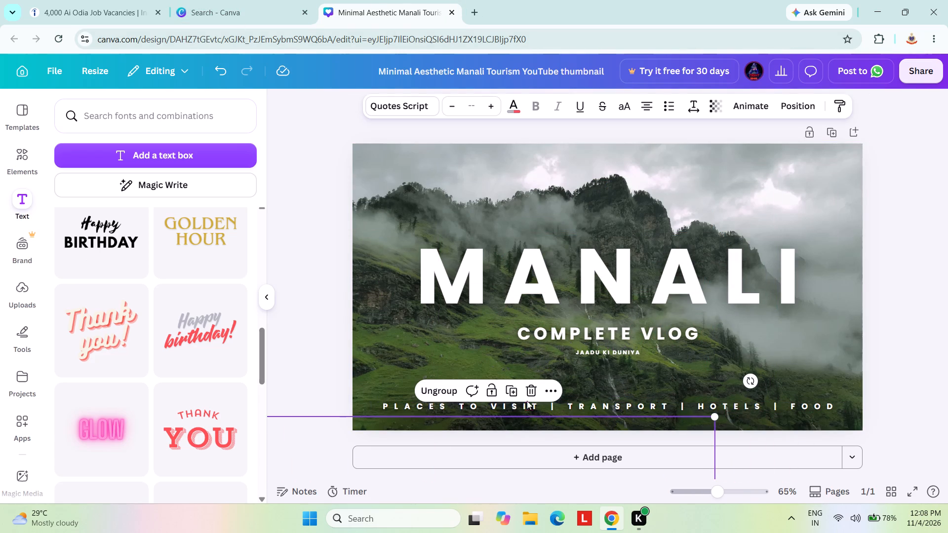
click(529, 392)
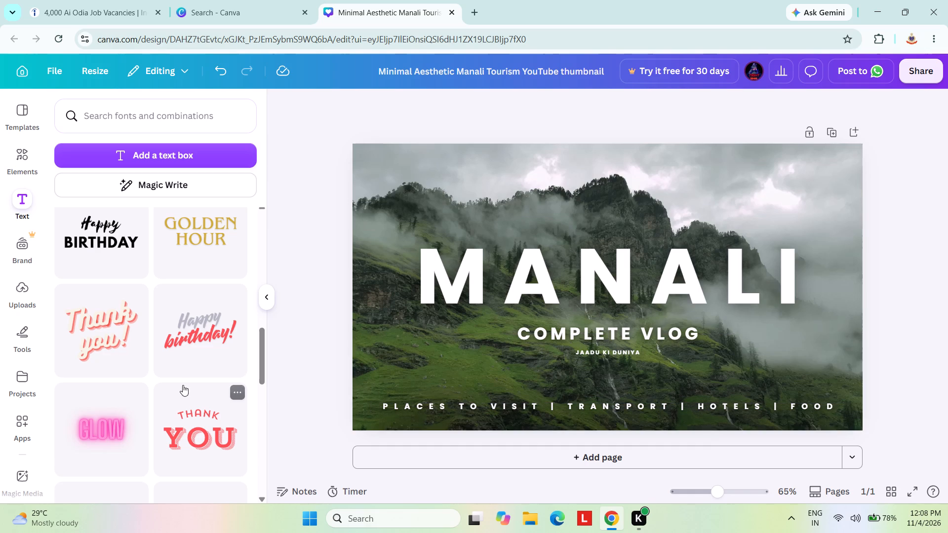
Look through the font combinations for a decorative text design that could suit the Manali thumbnail.
scroll(218, 357, down, 5)
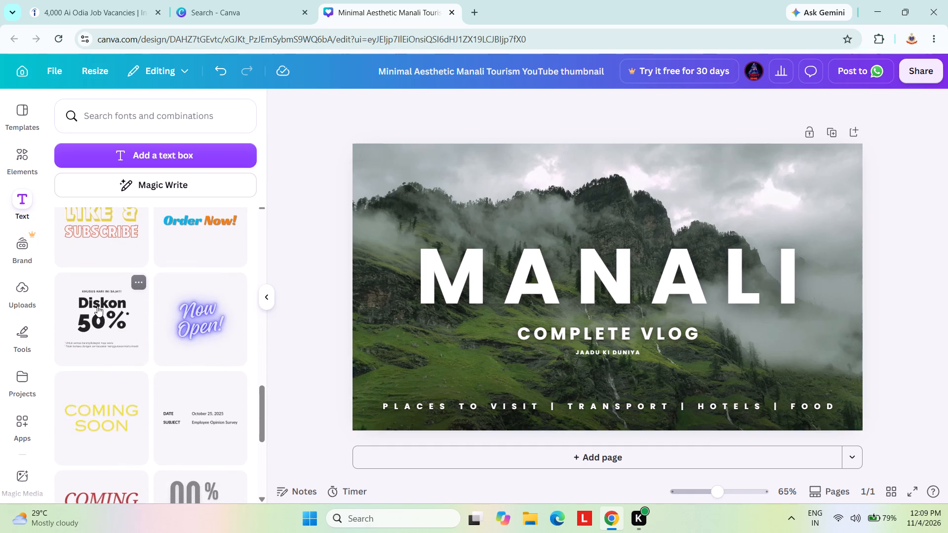
scroll(246, 380, down, 2)
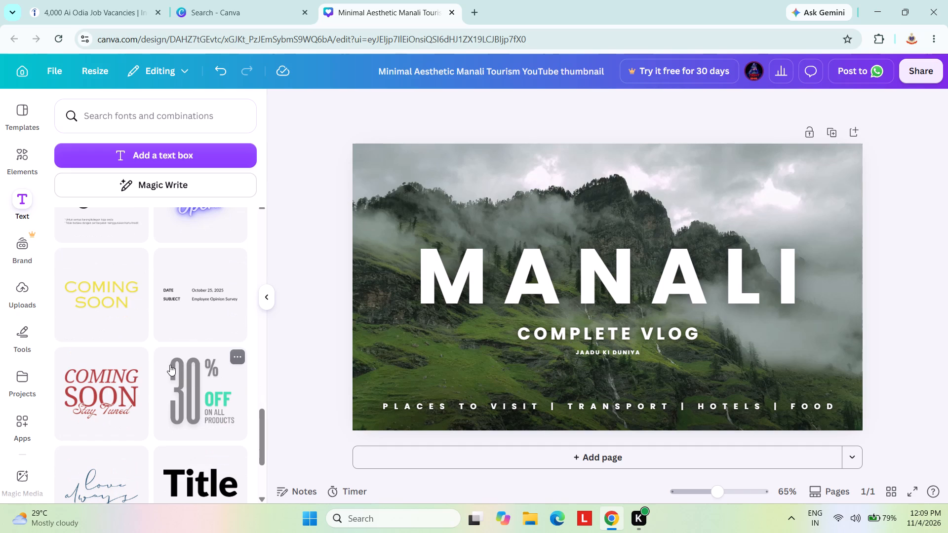
scroll(169, 367, down, 2)
scroll(169, 370, up, 1)
scroll(173, 390, down, 4)
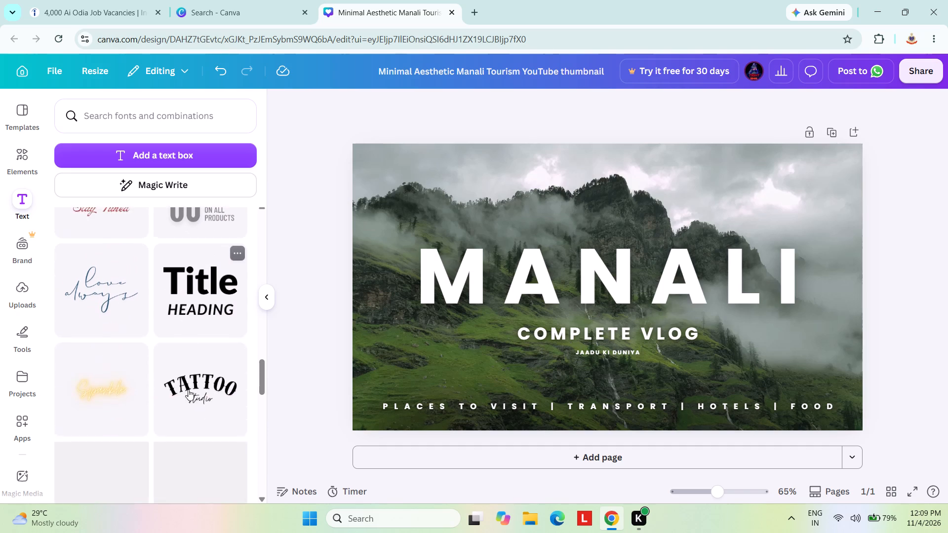
scroll(188, 389, down, 3)
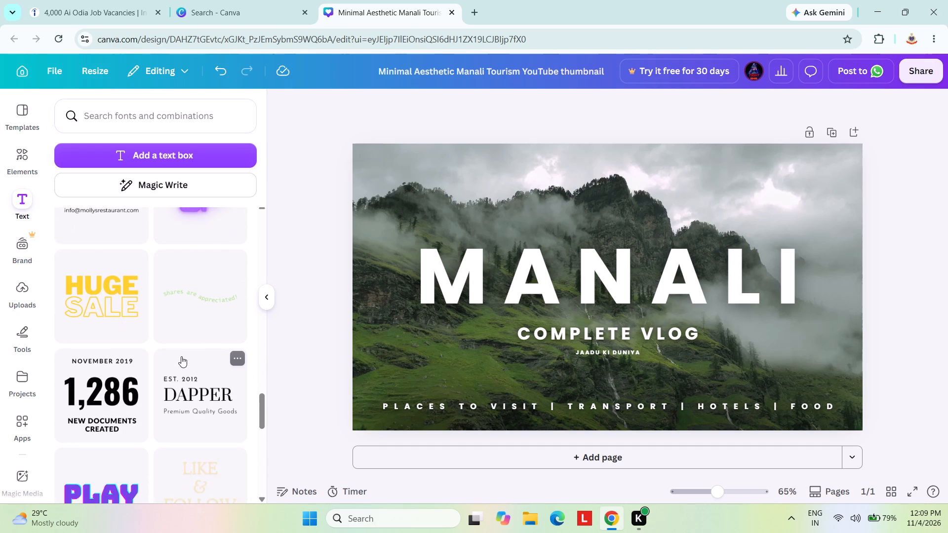
scroll(181, 361, down, 3)
scroll(181, 361, up, 1)
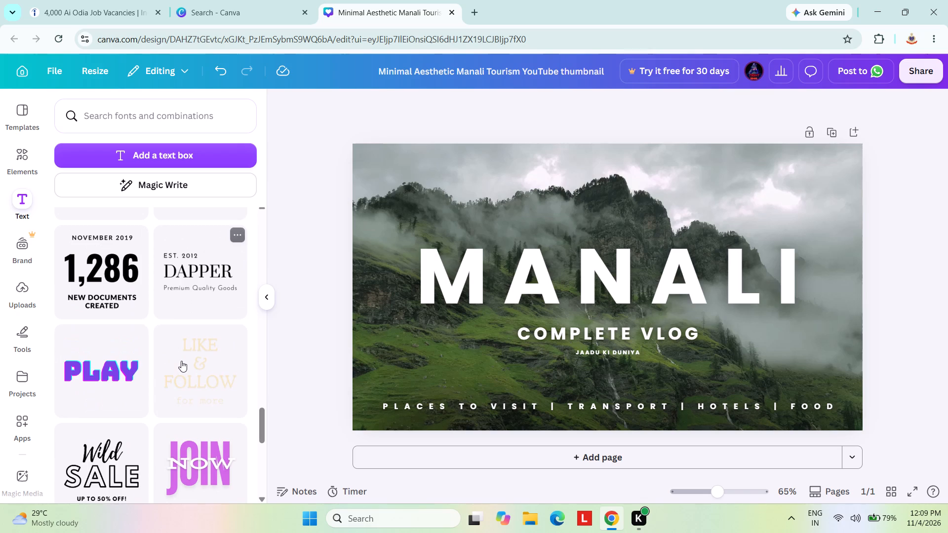
scroll(183, 368, down, 3)
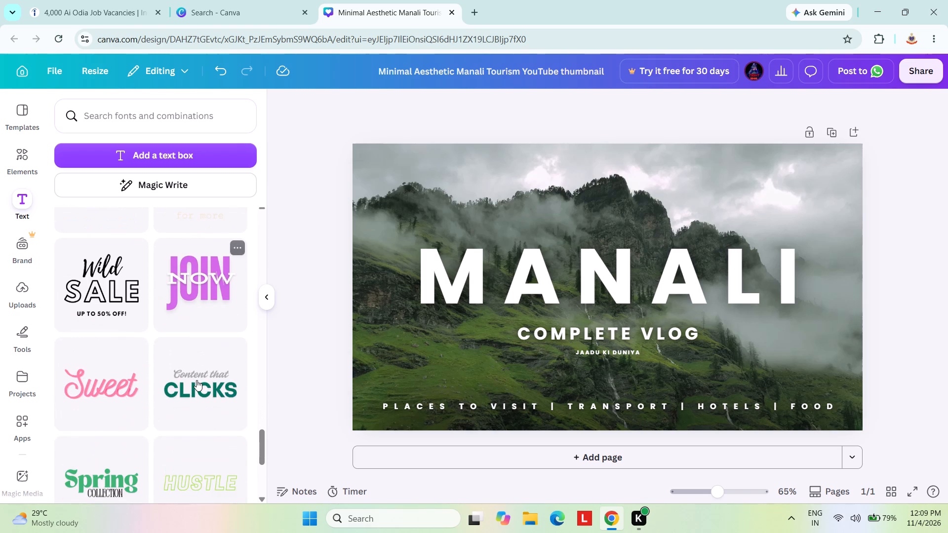
scroll(198, 384, down, 2)
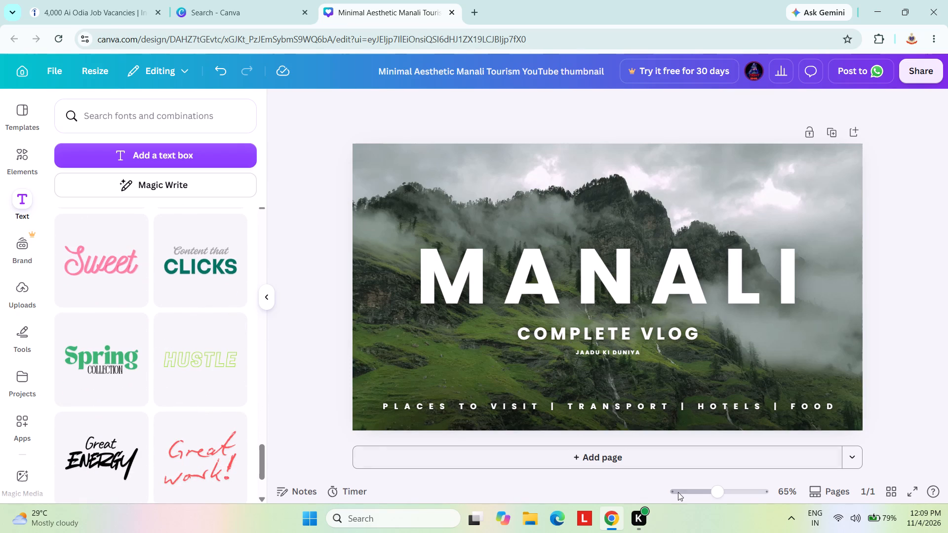
Nudge the JAADU KI DUNIYA line slightly closer to the COMPLETE VLOG subtitle and enlarge its font size to 12.4.
drag(717, 492, 722, 488)
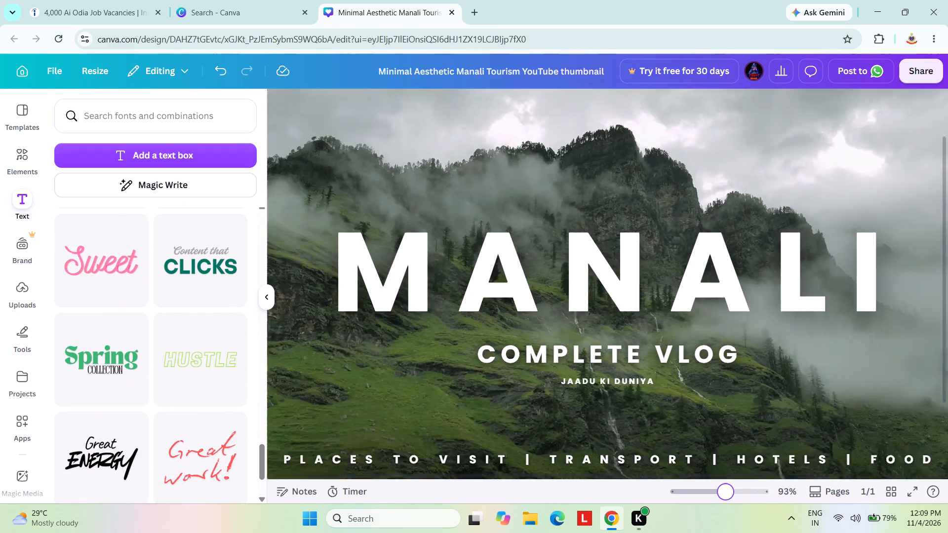
drag(722, 488, 726, 488)
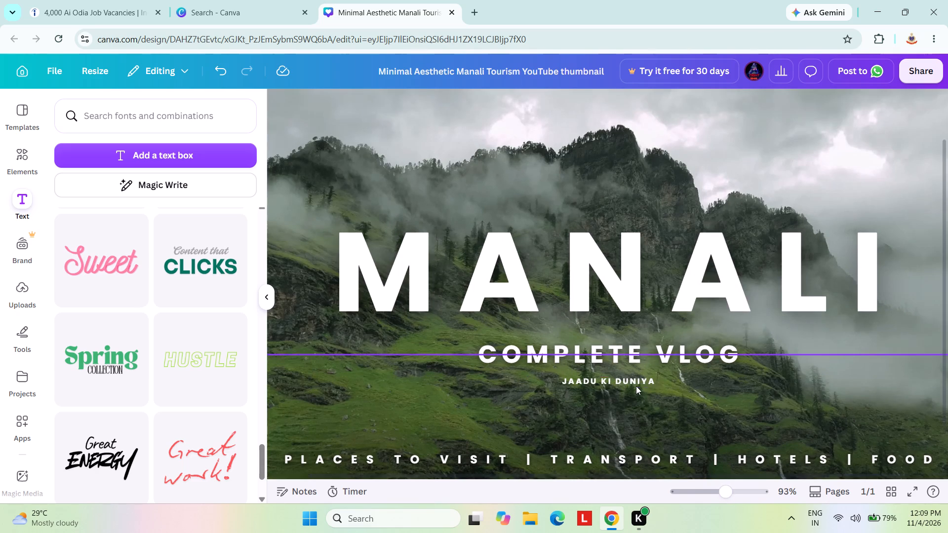
click(635, 384)
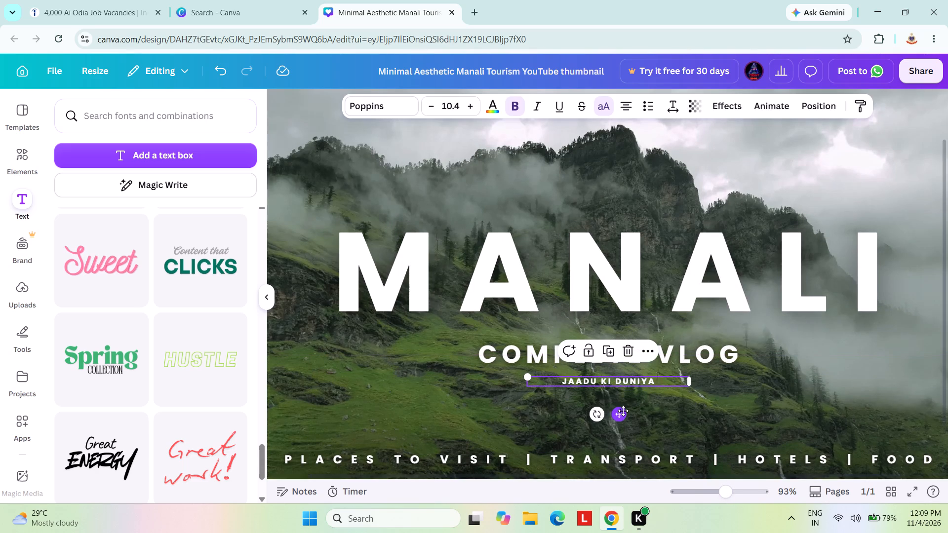
click(623, 411)
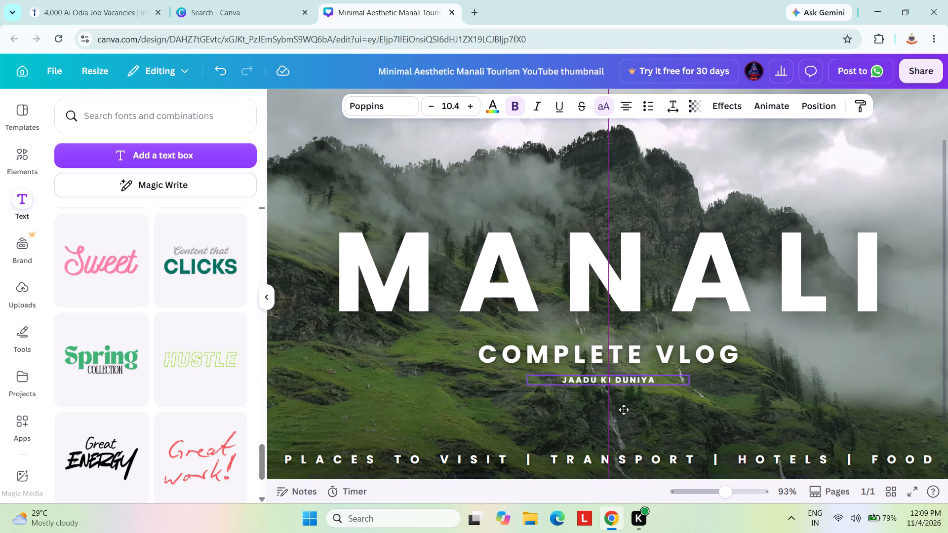
click(625, 381)
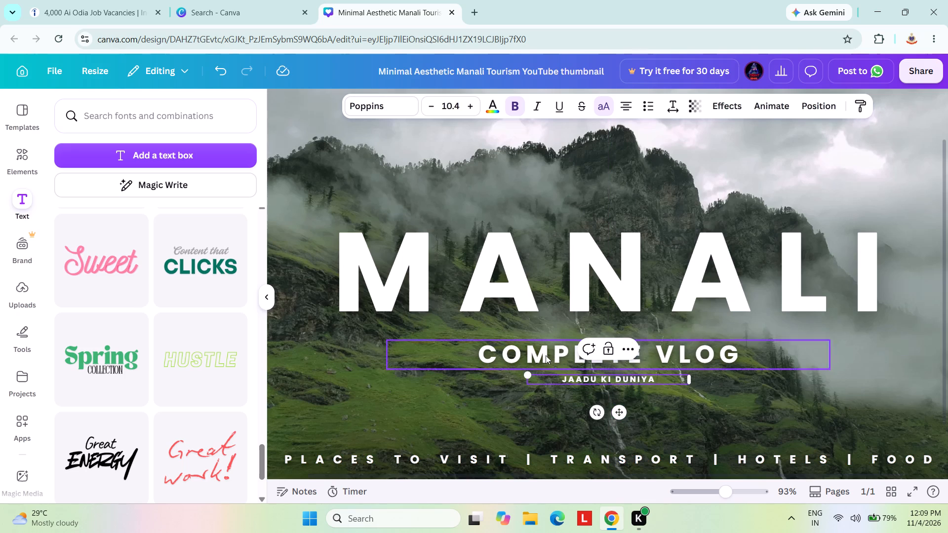
click(467, 105)
click(467, 105)
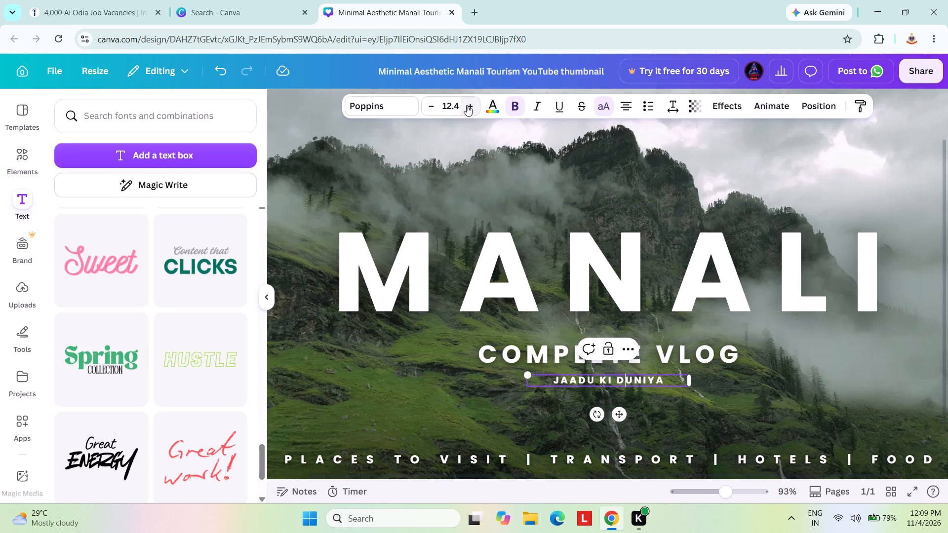
click(730, 377)
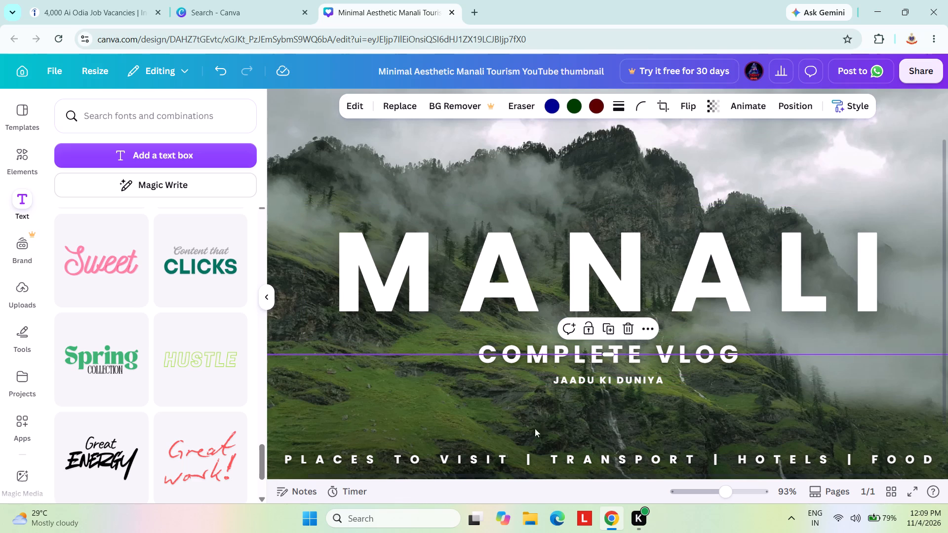
click(564, 418)
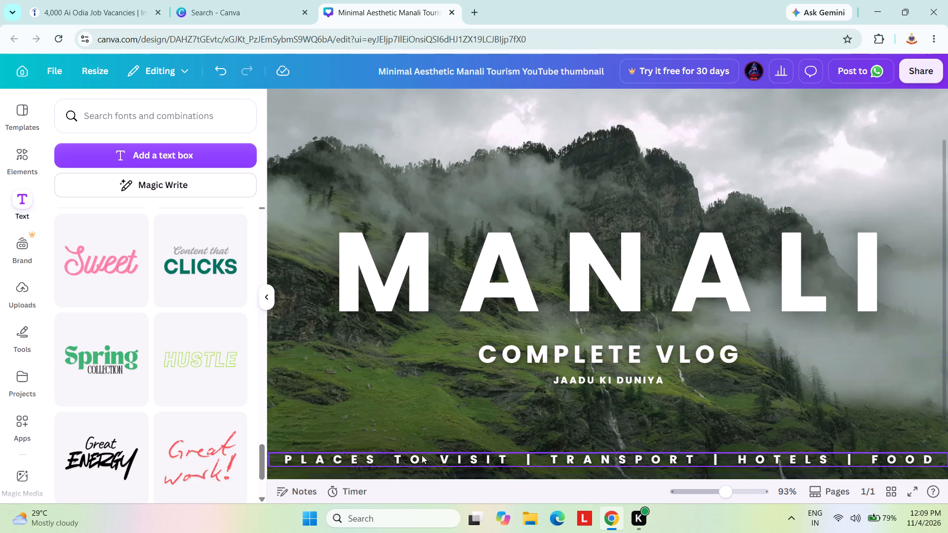
Browse further font combinations for a decorative text design for the thumbnail.
scroll(165, 315, down, 1)
scroll(100, 315, down, 3)
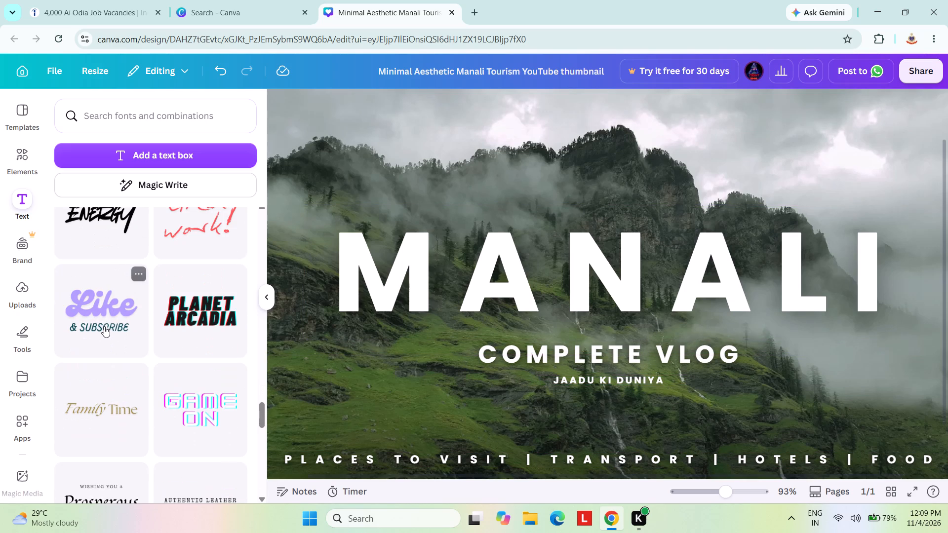
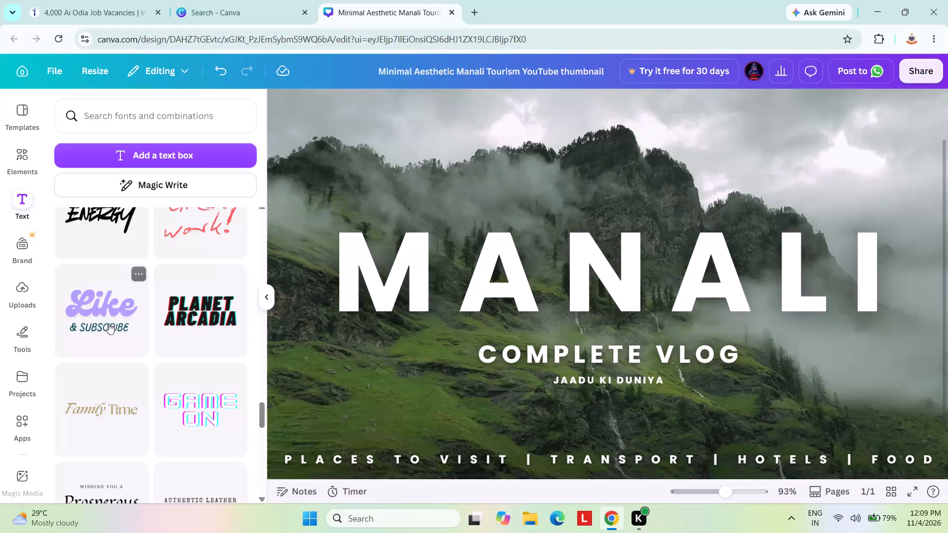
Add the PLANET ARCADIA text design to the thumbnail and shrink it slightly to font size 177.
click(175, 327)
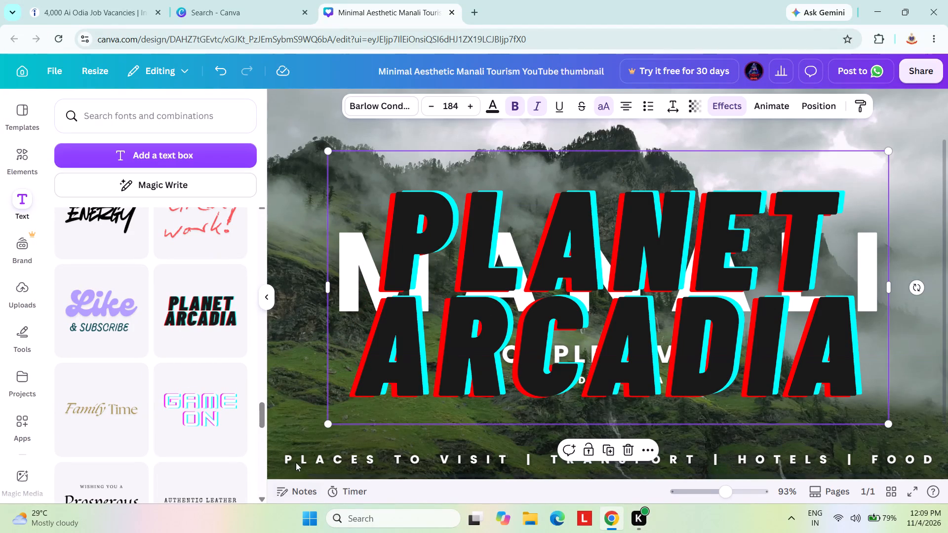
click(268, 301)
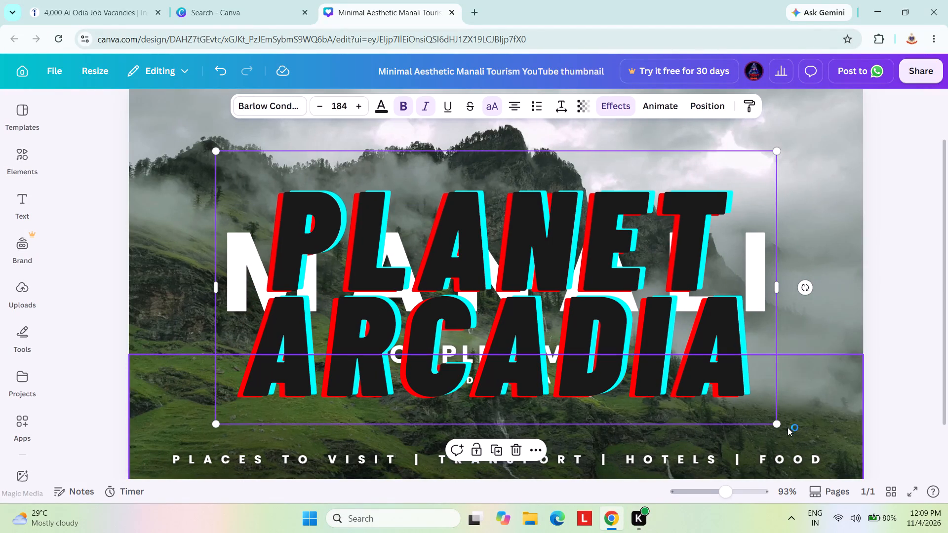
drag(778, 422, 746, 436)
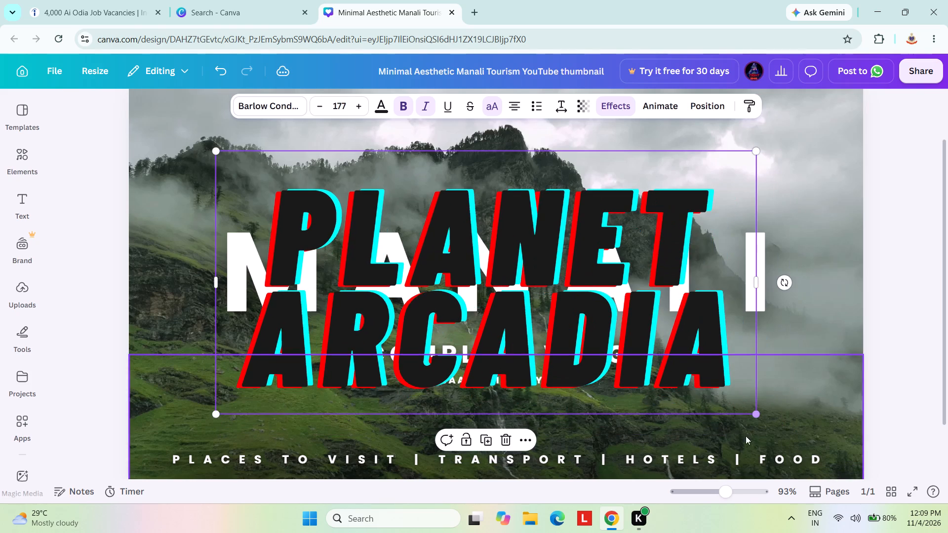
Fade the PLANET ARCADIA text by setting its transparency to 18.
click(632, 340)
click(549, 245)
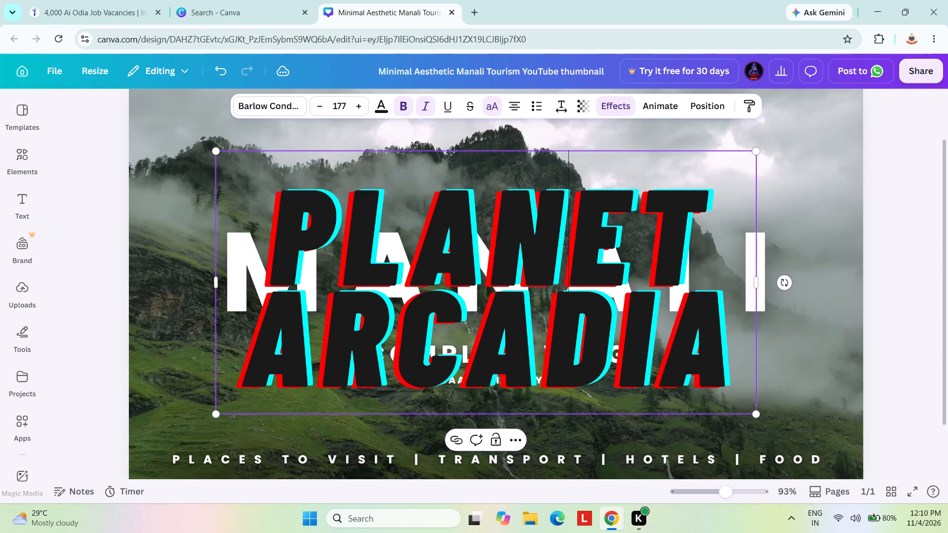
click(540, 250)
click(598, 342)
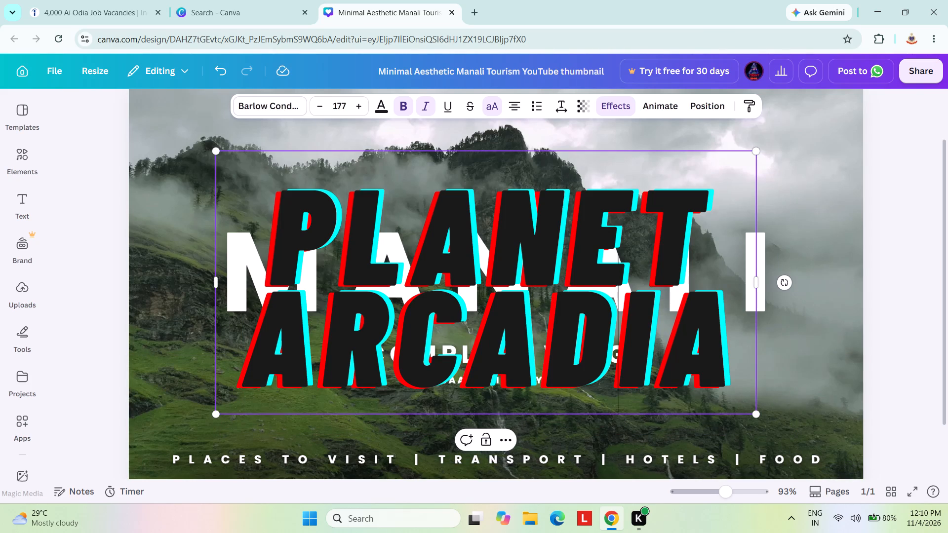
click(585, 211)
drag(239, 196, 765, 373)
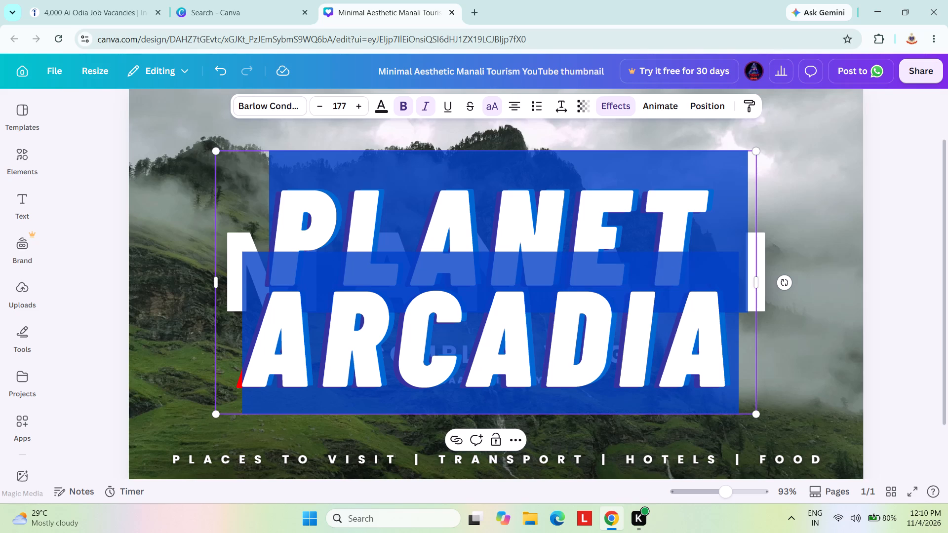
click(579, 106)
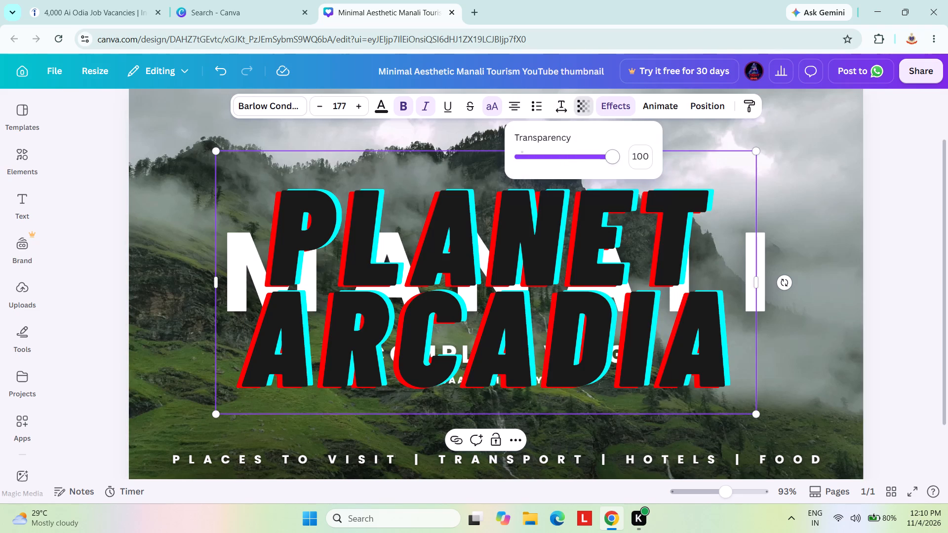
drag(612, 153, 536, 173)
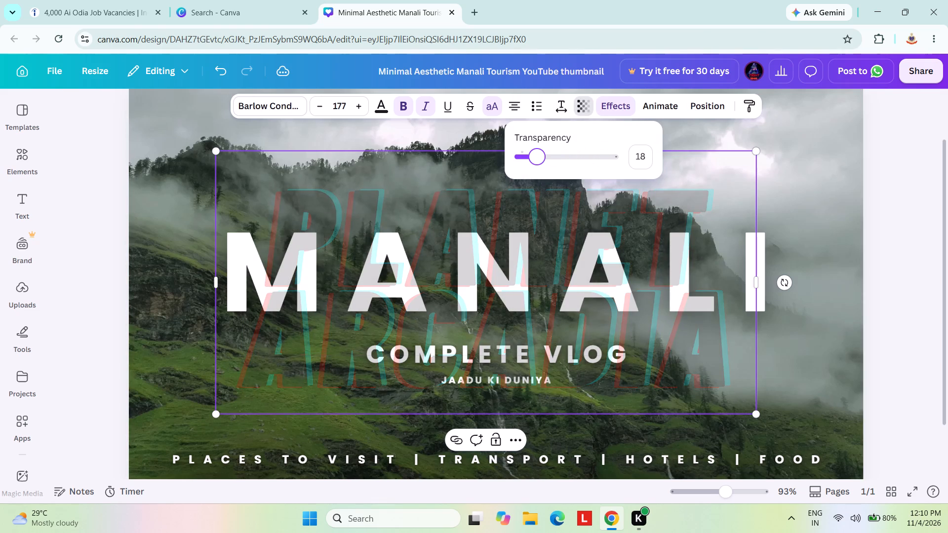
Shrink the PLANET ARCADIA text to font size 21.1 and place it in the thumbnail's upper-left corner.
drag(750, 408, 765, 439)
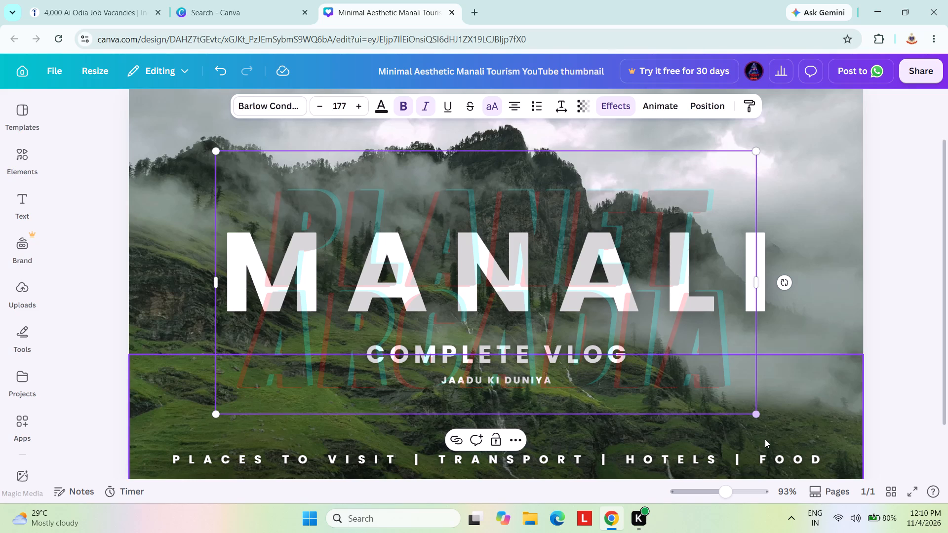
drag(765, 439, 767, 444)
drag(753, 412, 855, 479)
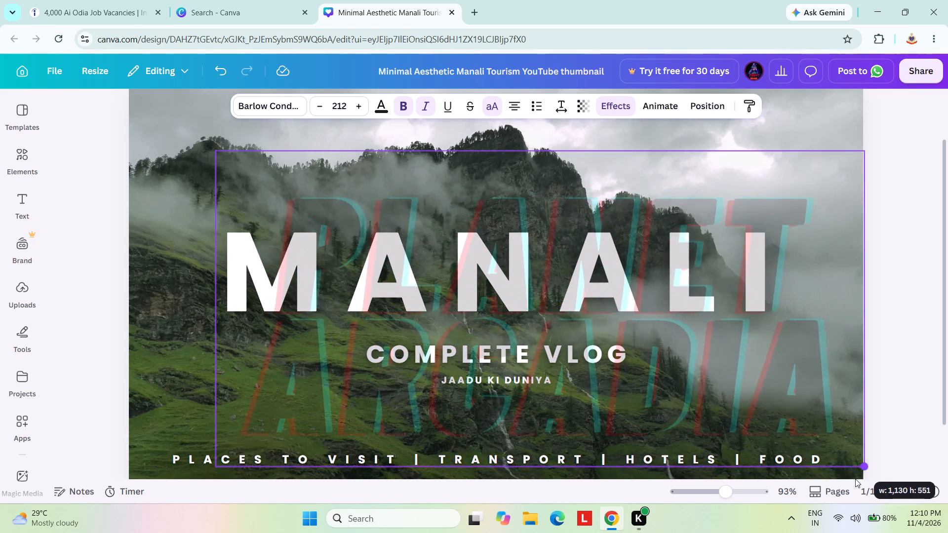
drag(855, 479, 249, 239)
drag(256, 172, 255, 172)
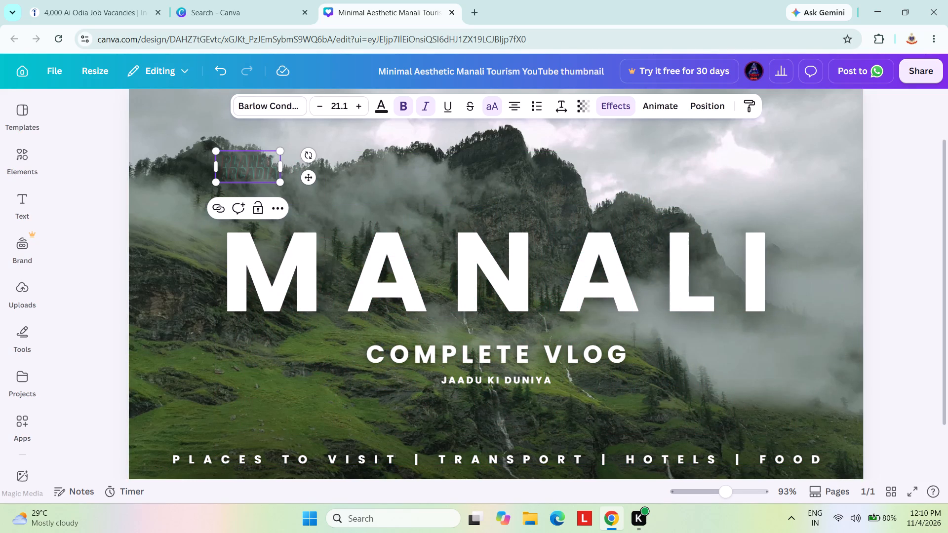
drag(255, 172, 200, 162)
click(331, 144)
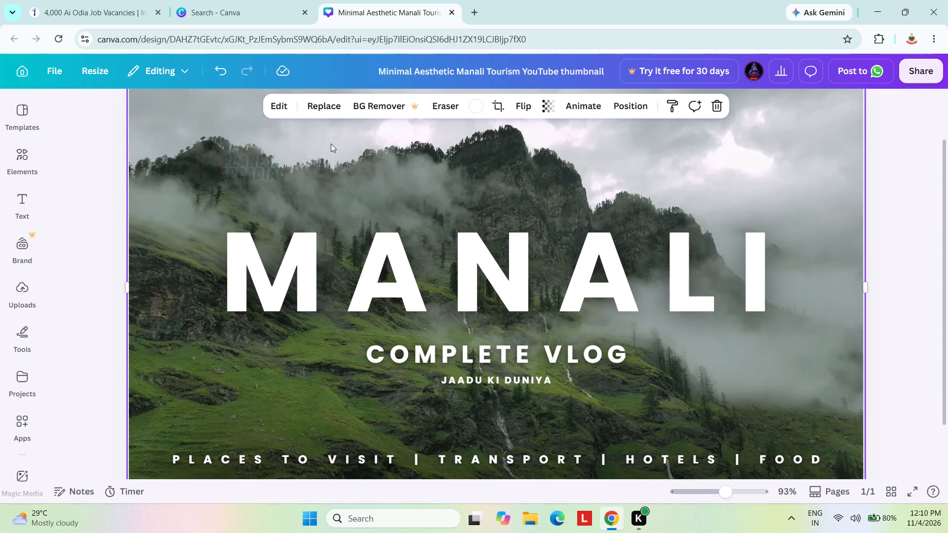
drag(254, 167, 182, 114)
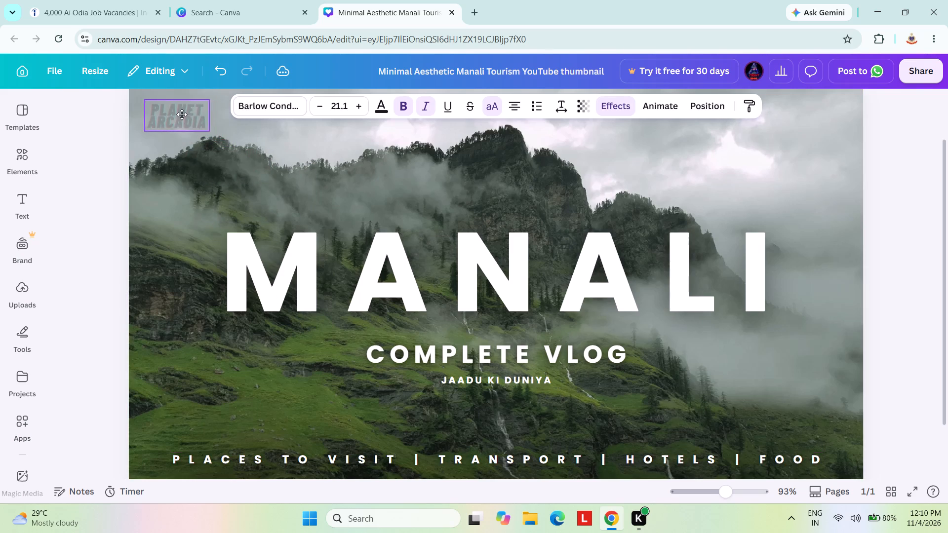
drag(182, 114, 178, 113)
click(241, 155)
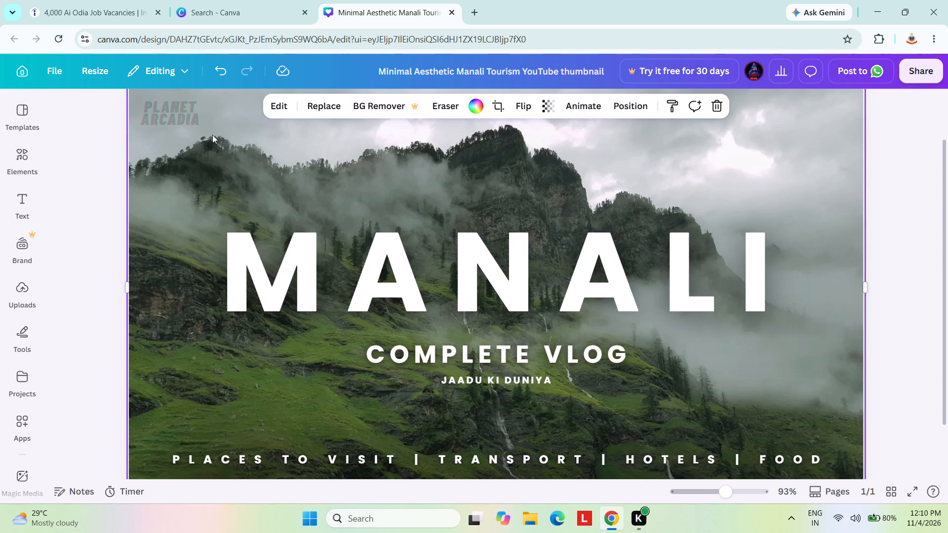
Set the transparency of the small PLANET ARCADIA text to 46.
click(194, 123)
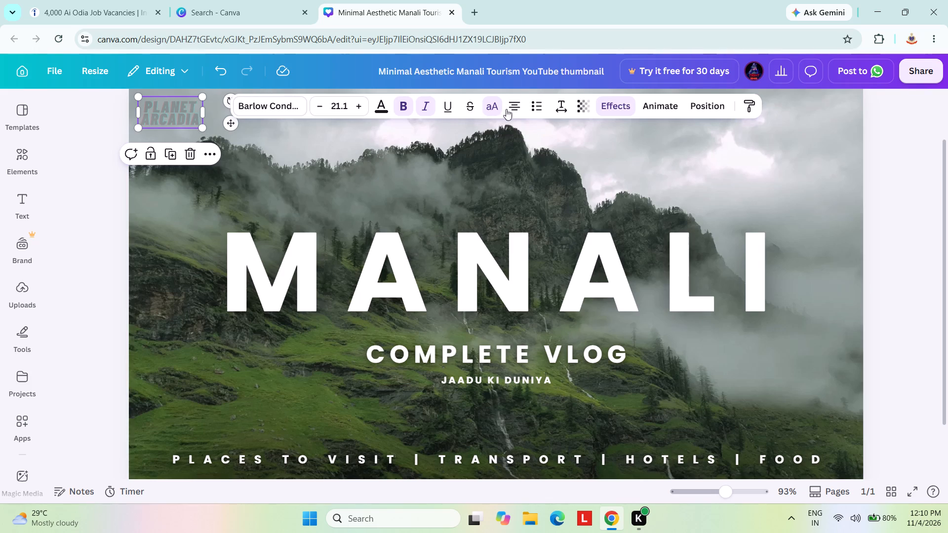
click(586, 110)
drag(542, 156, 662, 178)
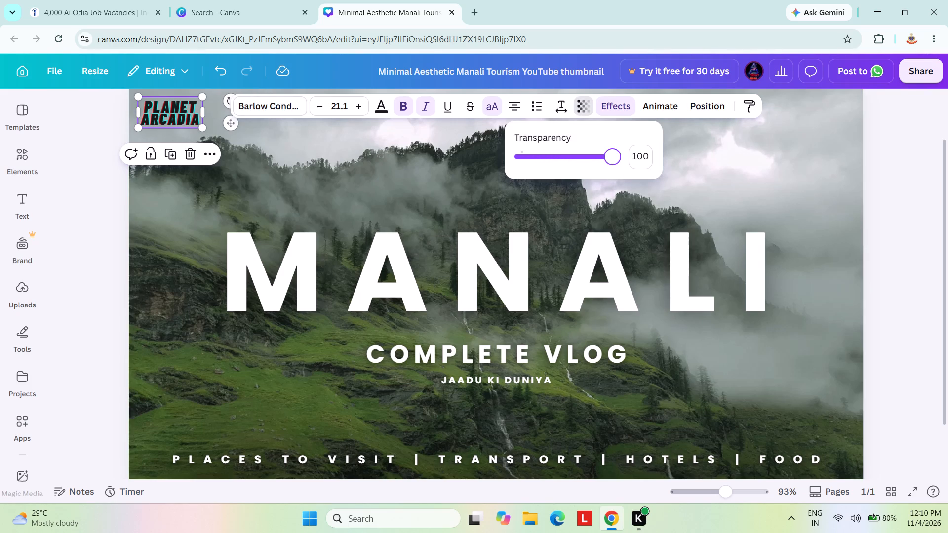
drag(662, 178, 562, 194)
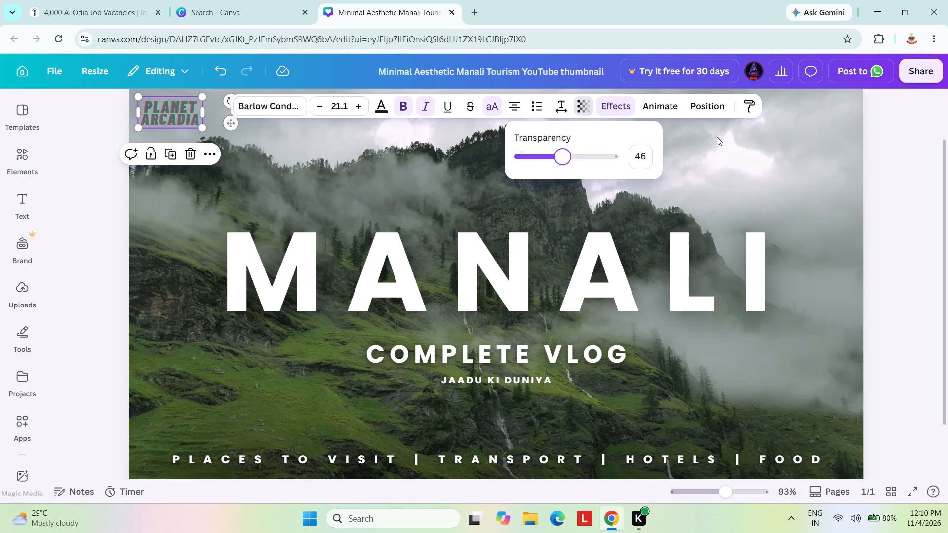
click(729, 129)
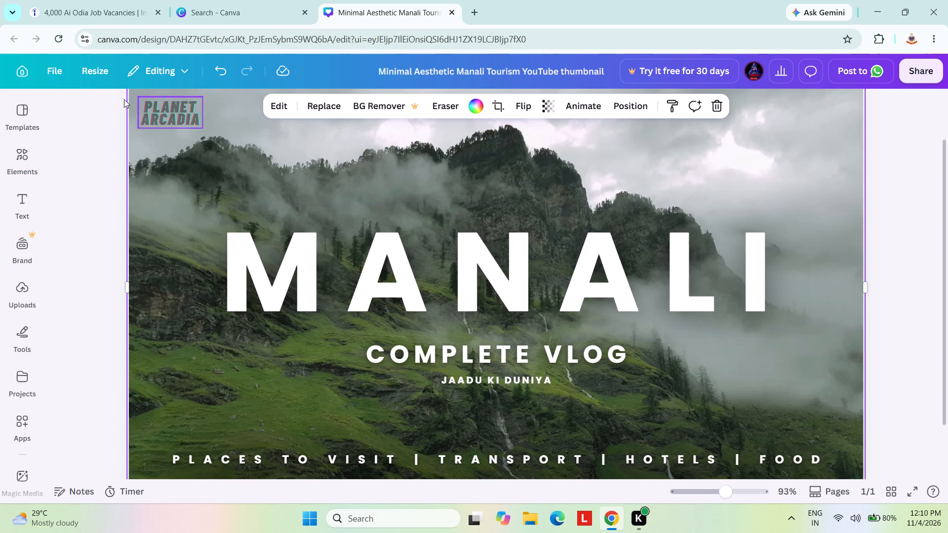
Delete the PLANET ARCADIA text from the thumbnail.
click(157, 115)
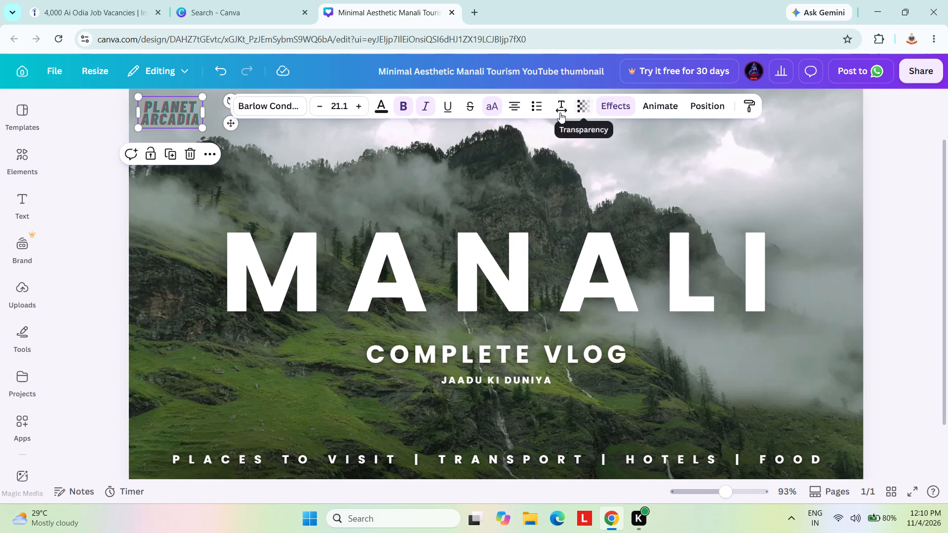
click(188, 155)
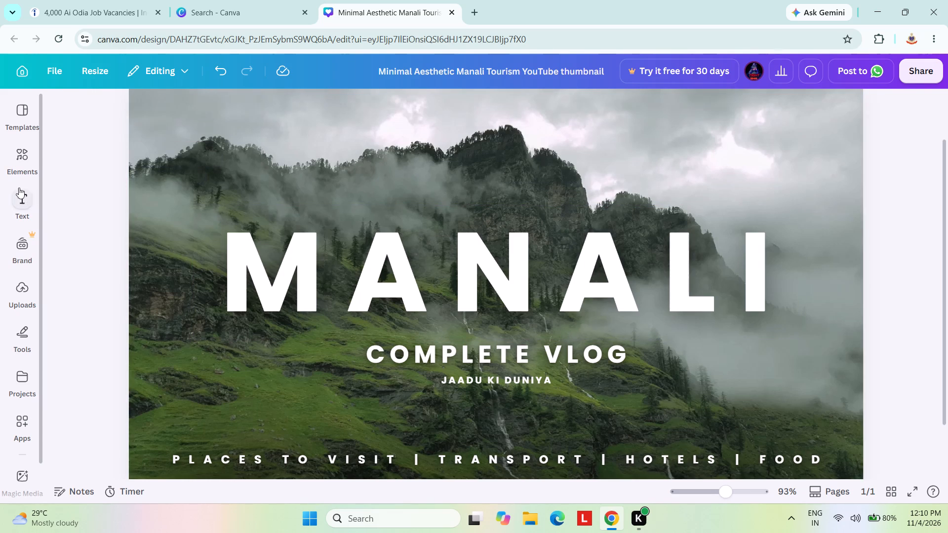
Find the pink neon "Open 24/7" design among the font combinations and add it to the thumbnail.
click(17, 210)
scroll(146, 274, down, 4)
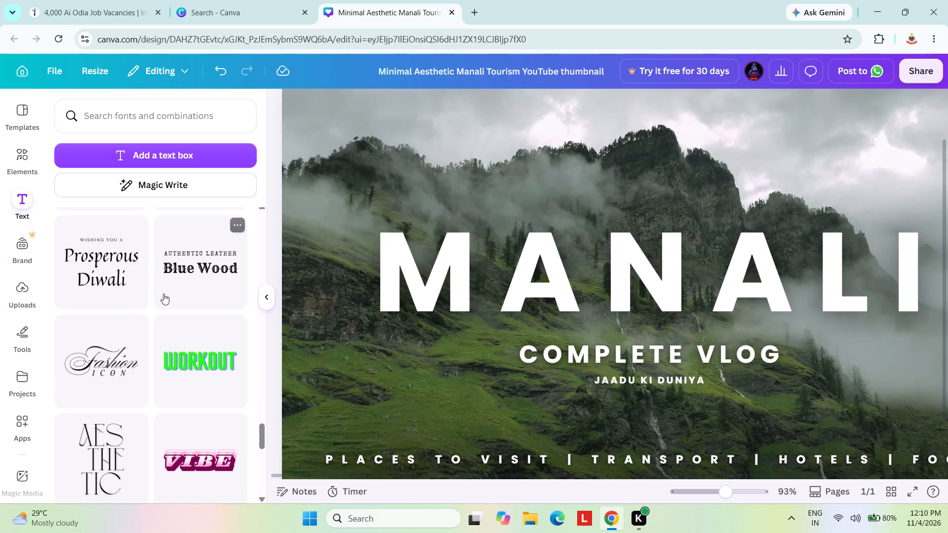
scroll(203, 370, down, 3)
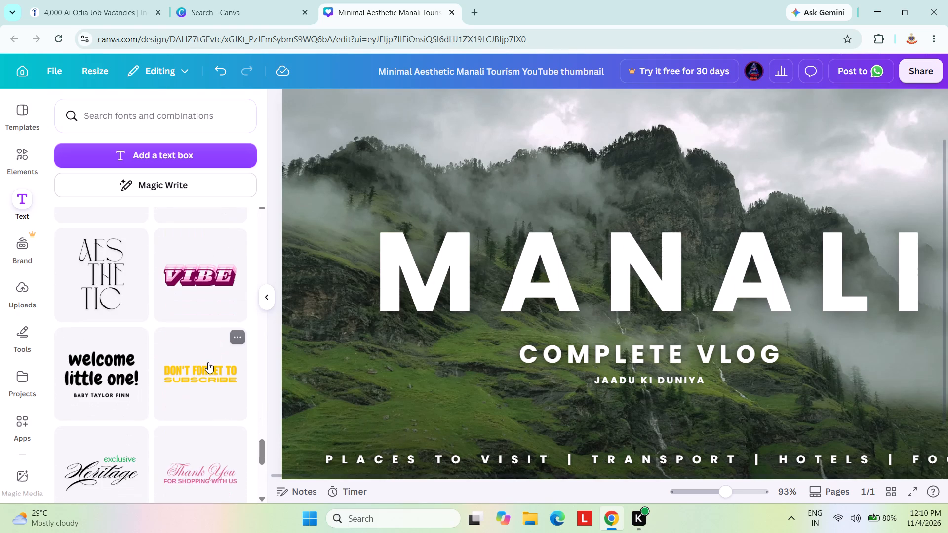
scroll(208, 362, down, 1)
scroll(208, 362, up, 4)
scroll(208, 362, down, 6)
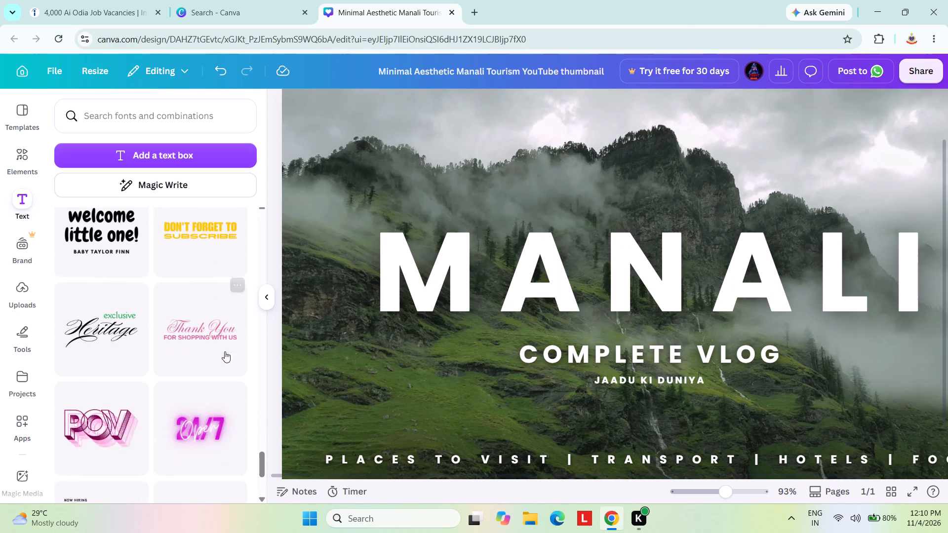
scroll(228, 349, down, 1)
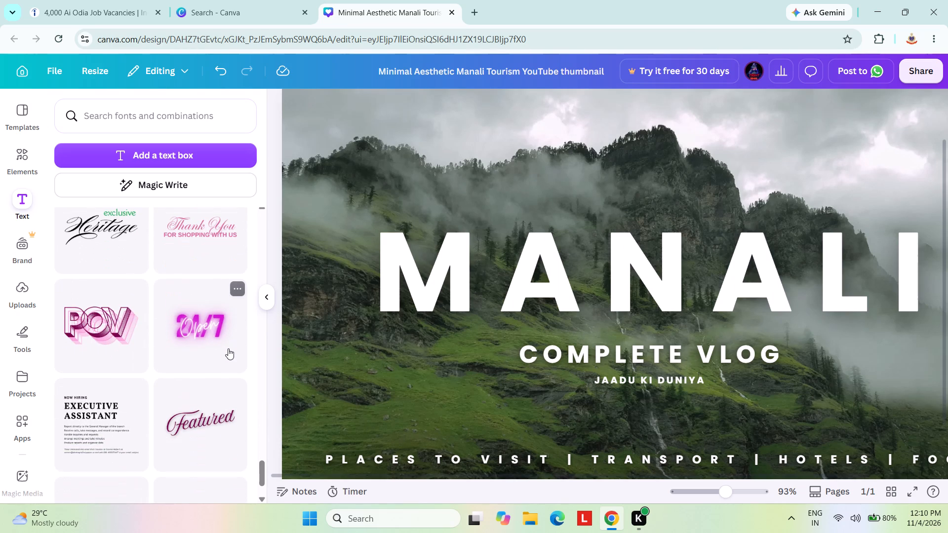
click(214, 335)
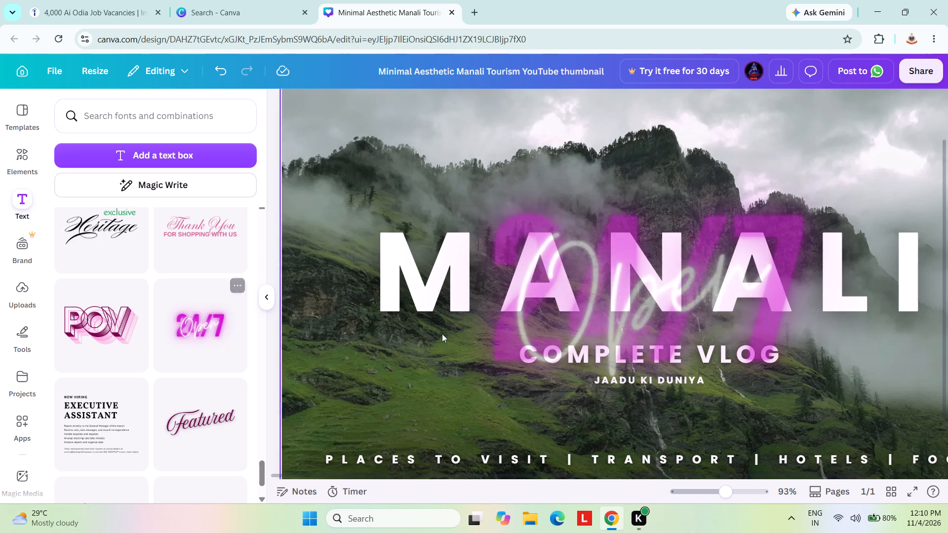
Shrink the Open 24/7 design to a small badge and place it just above the M of MANALI.
drag(559, 320, 496, 360)
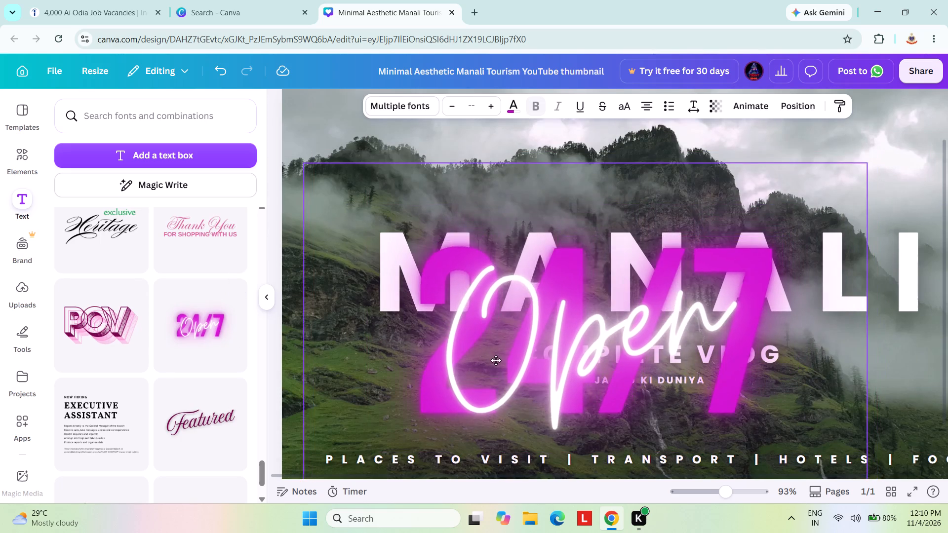
drag(496, 360, 487, 310)
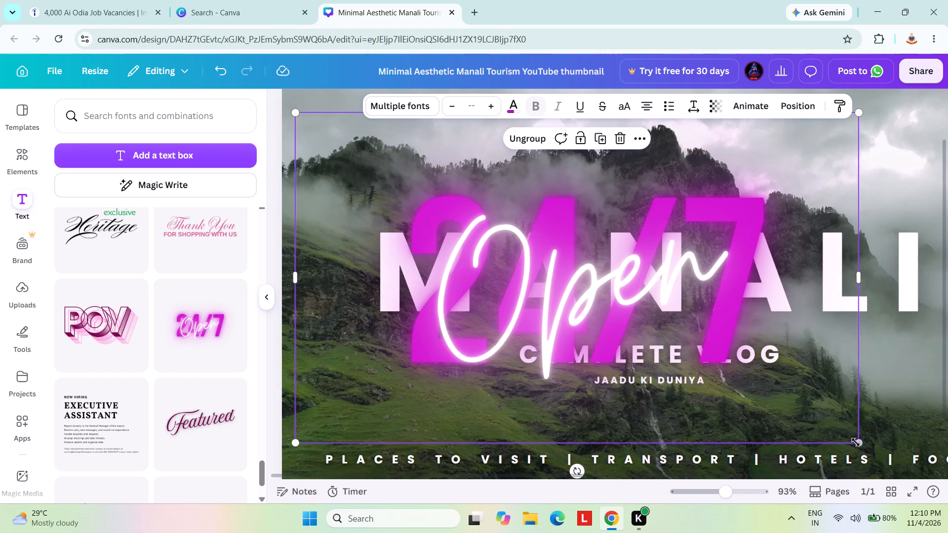
drag(854, 441, 268, 308)
drag(342, 141, 362, 174)
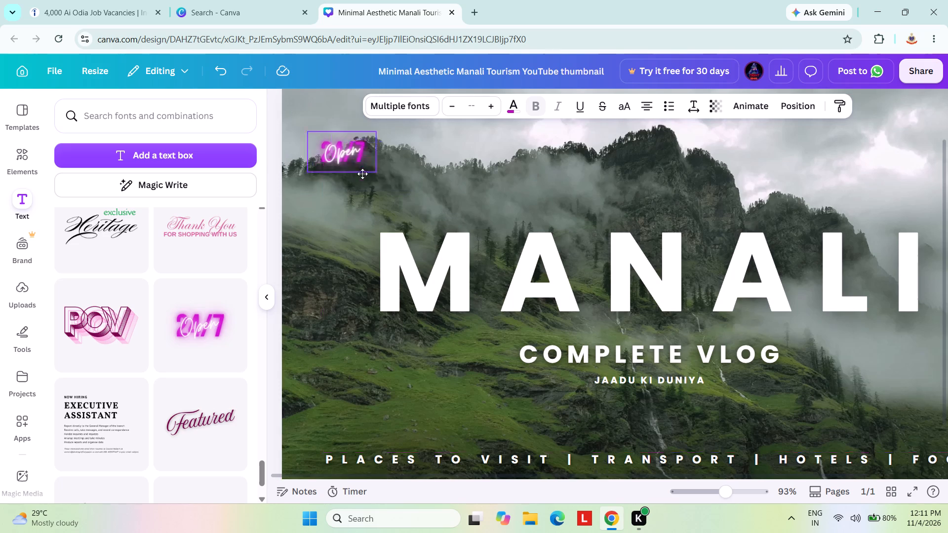
drag(362, 174, 403, 224)
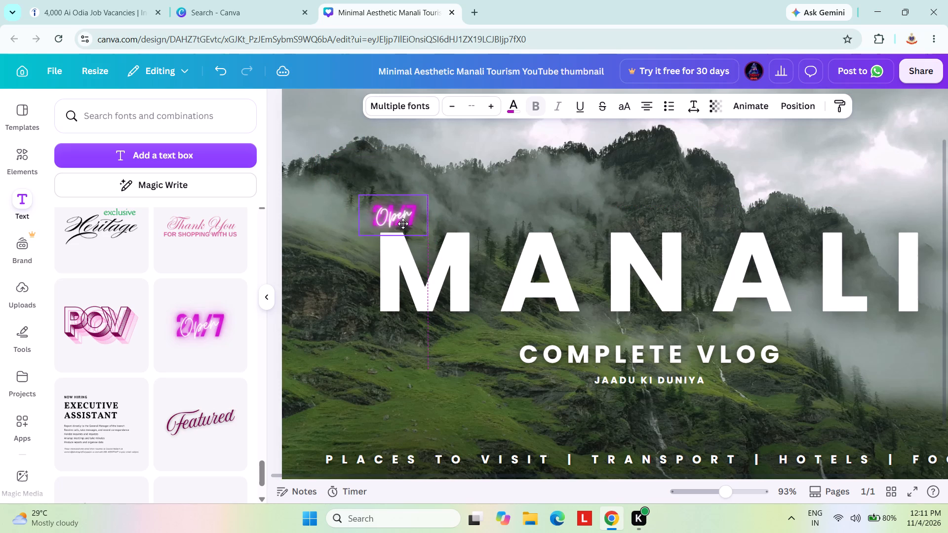
drag(403, 224, 403, 229)
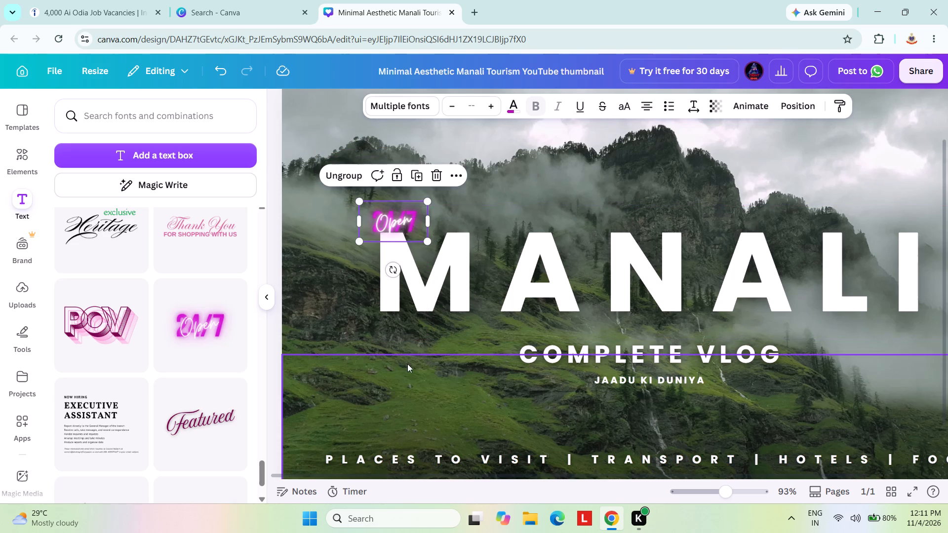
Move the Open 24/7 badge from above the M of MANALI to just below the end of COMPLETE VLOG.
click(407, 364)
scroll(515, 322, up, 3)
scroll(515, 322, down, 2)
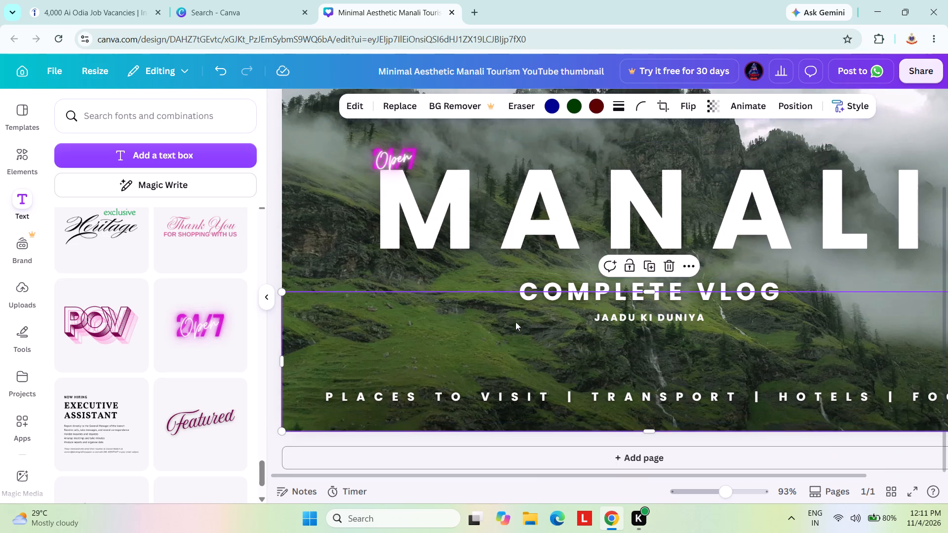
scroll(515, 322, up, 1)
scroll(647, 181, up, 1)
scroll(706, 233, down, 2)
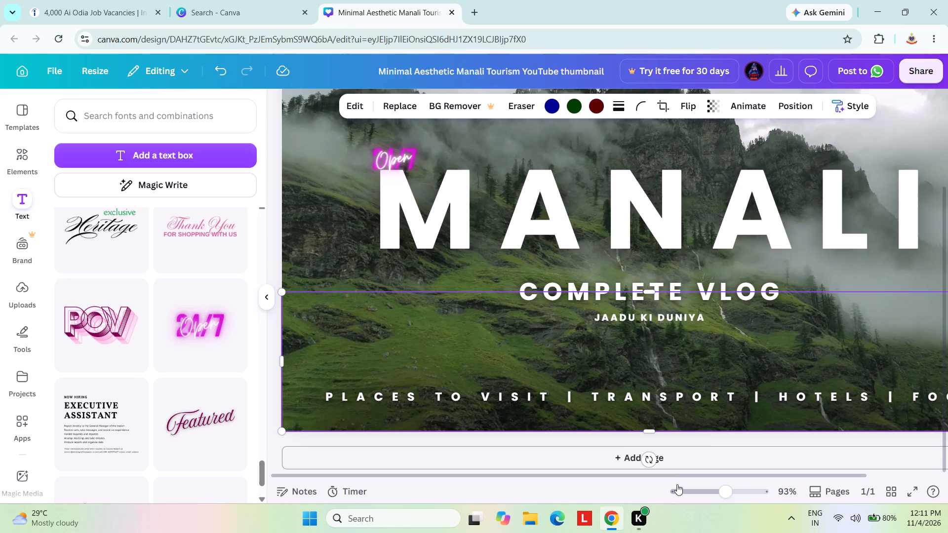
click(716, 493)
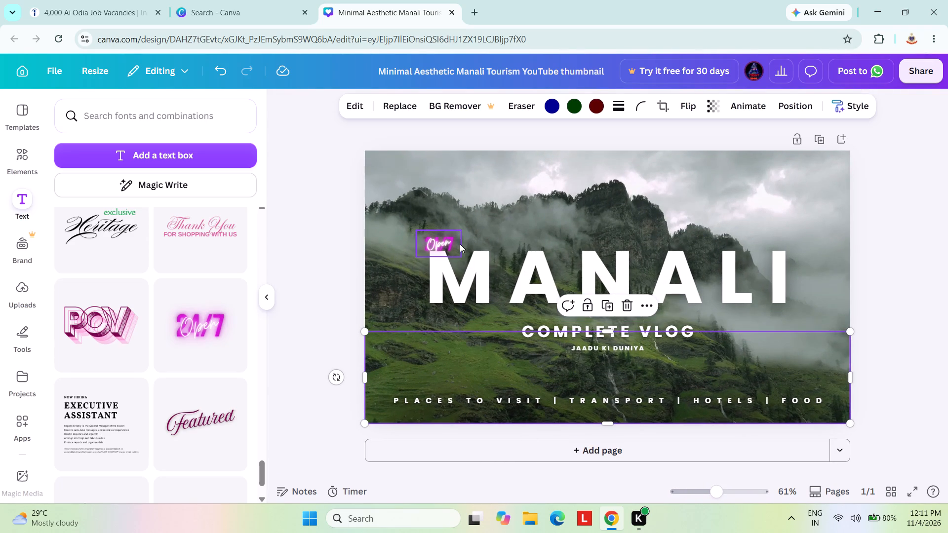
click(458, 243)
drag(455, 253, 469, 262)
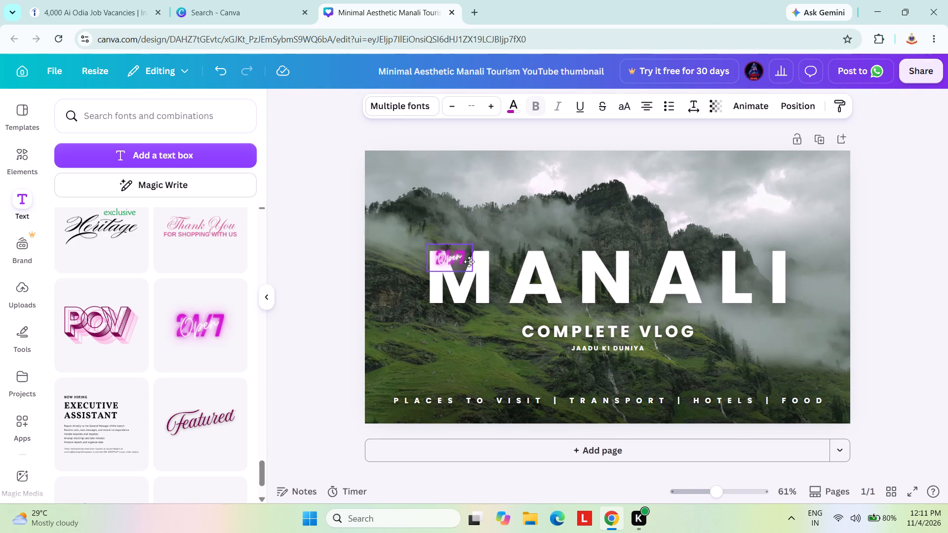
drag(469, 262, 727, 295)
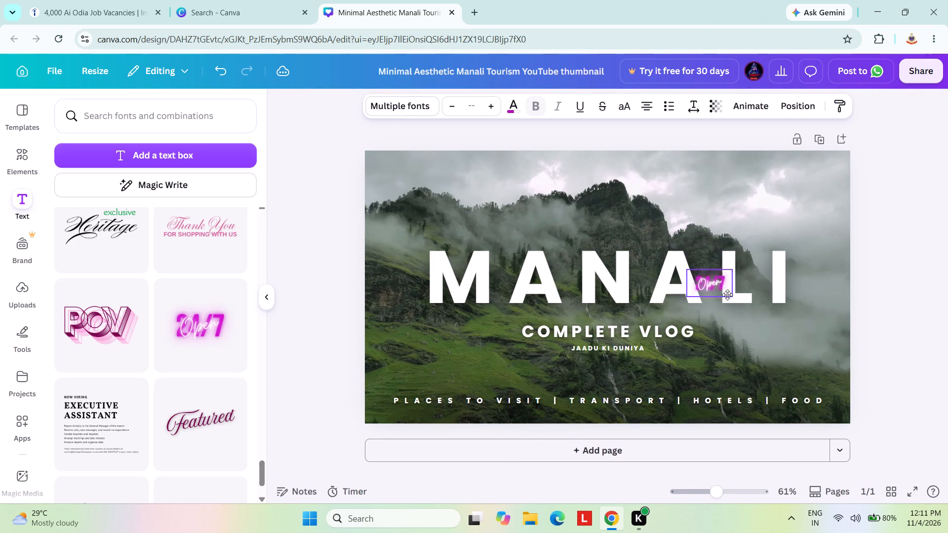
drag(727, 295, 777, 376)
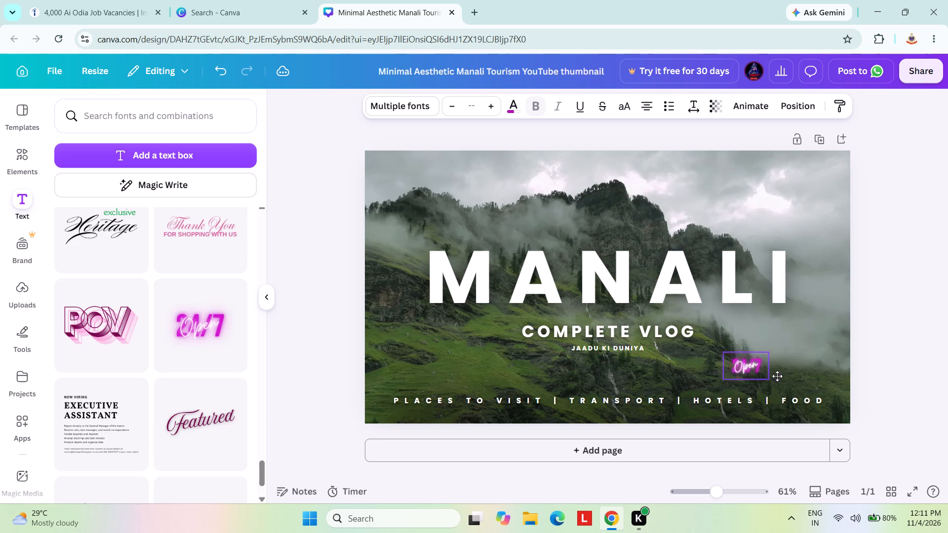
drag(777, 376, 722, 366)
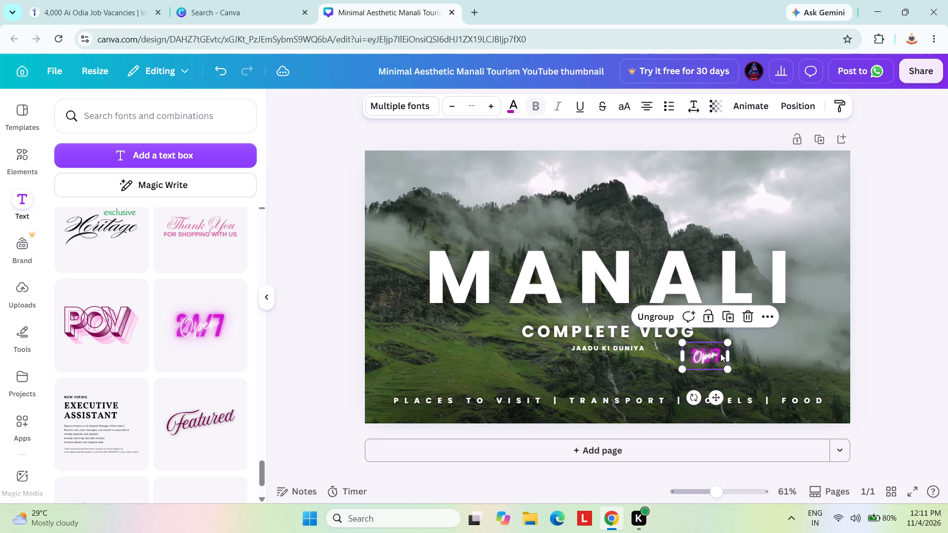
Delete both parts of the neon badge, the Open text and the 24/7 text, from the thumbnail.
click(720, 353)
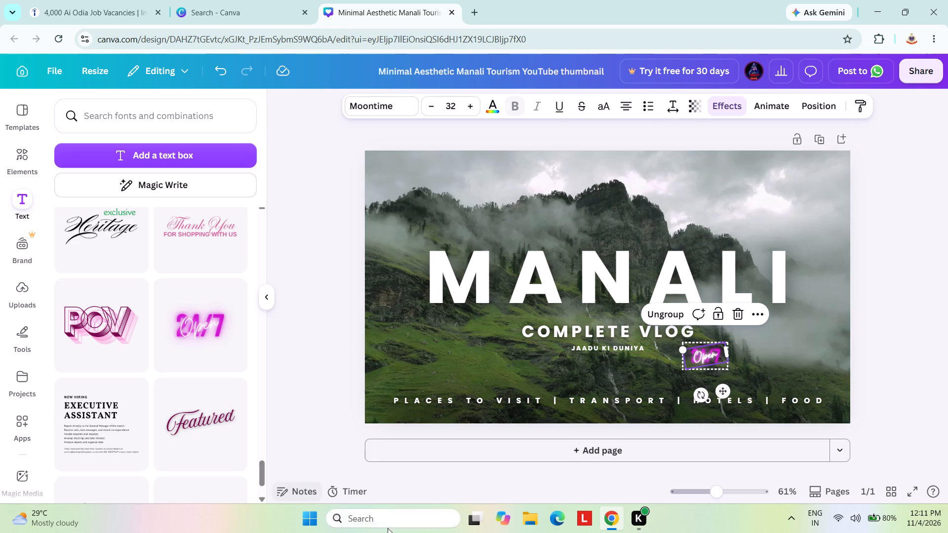
click(738, 311)
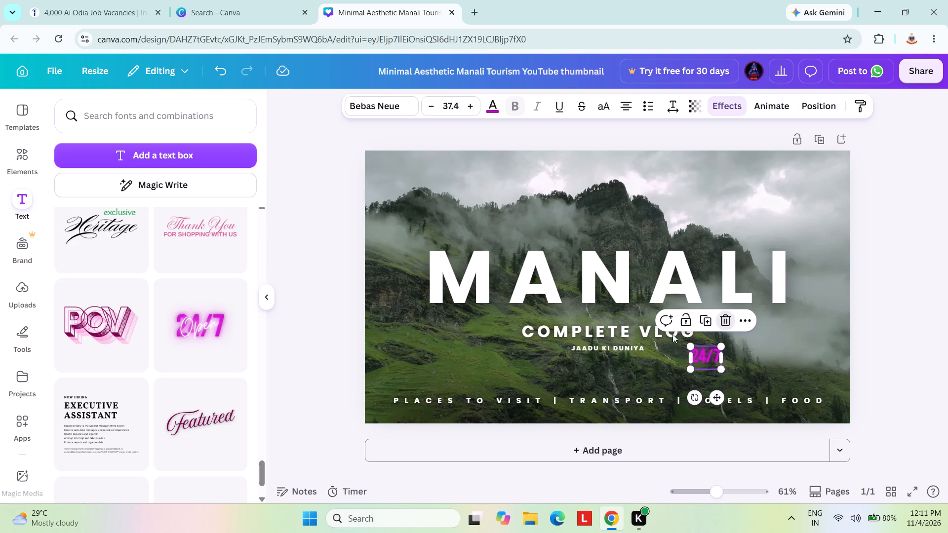
scroll(108, 406, down, 1)
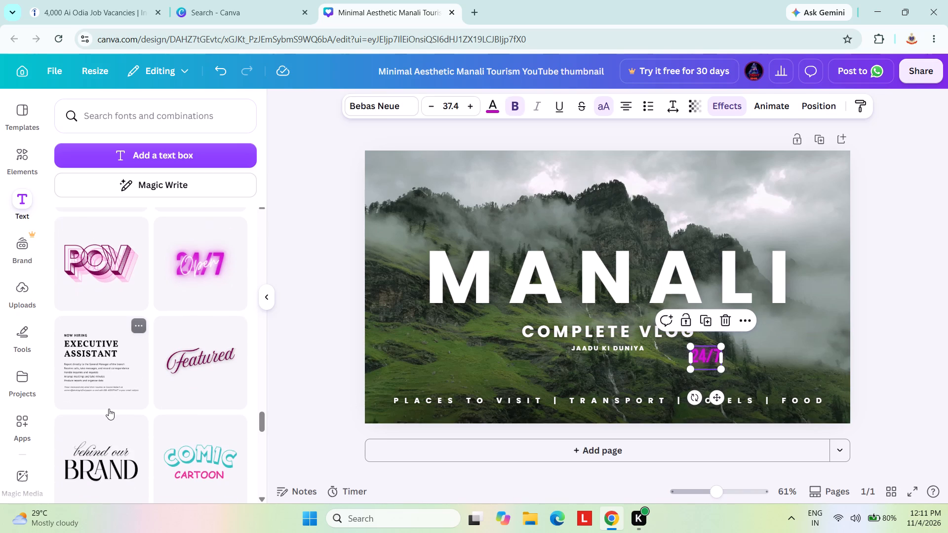
scroll(193, 398, down, 3)
scroll(210, 401, up, 2)
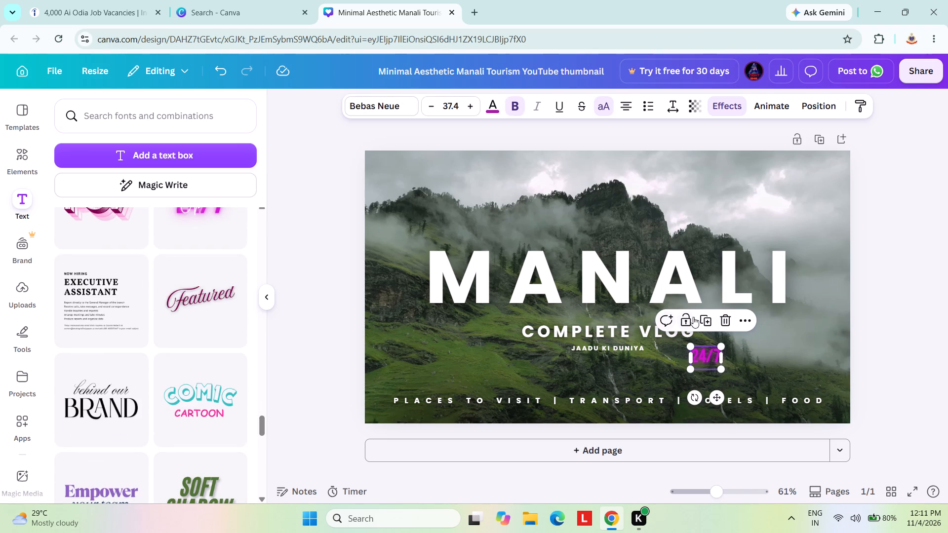
click(729, 317)
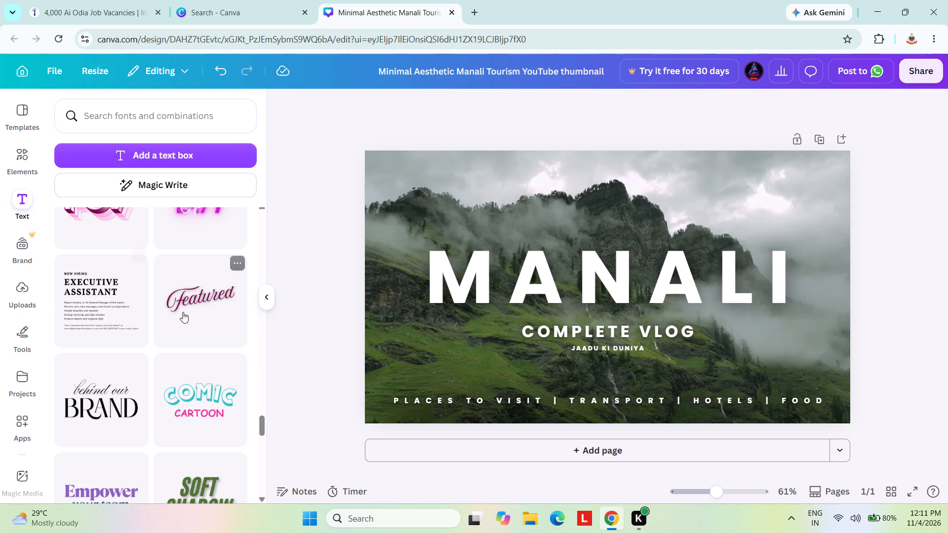
Add the "Featured" script design from the font combinations and shrink it to a font size of about 20.8.
click(183, 312)
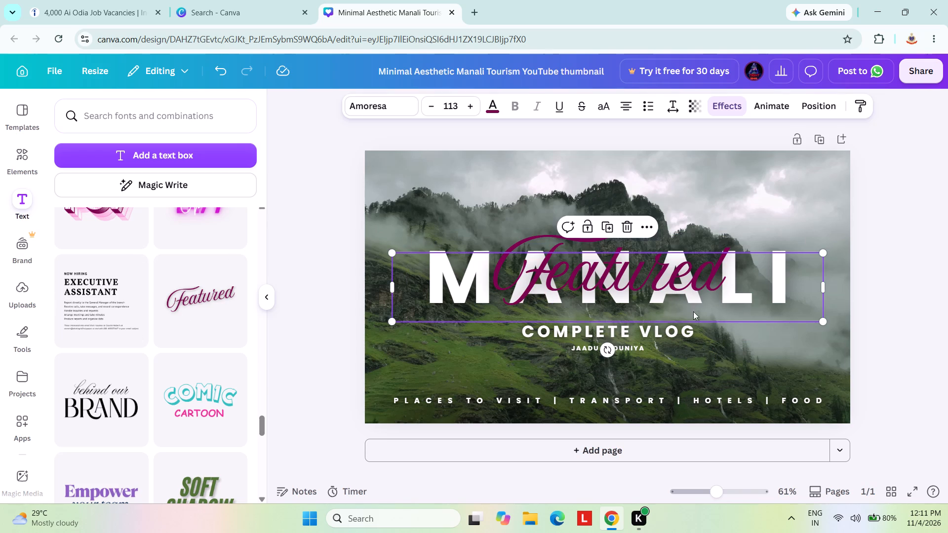
drag(823, 321, 701, 321)
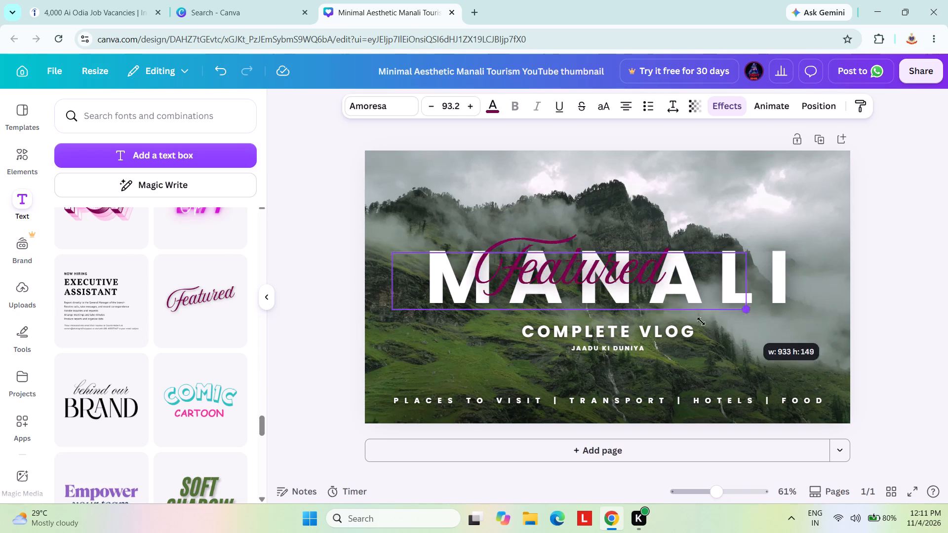
drag(701, 321, 463, 318)
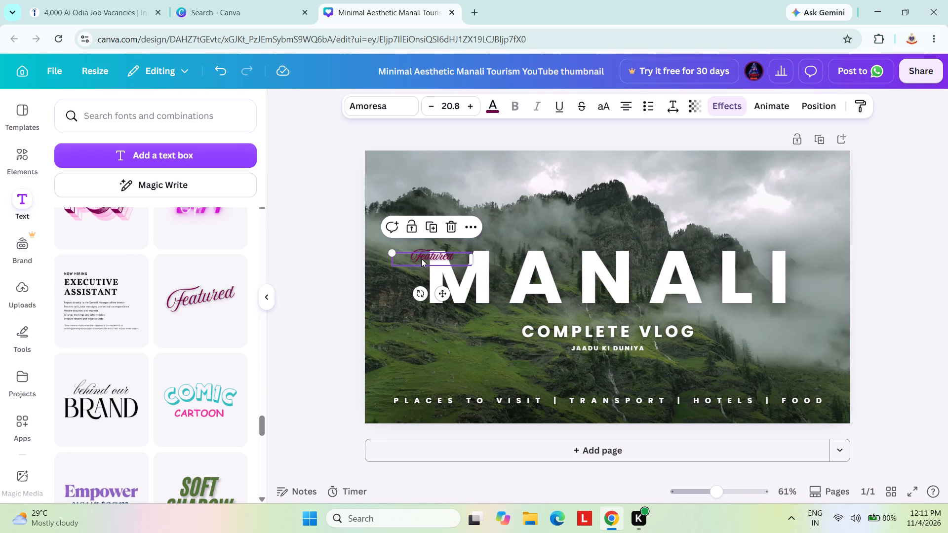
Place the small Featured text just above the M of MANALI, lined up with the letter's outer edge.
drag(422, 259, 430, 244)
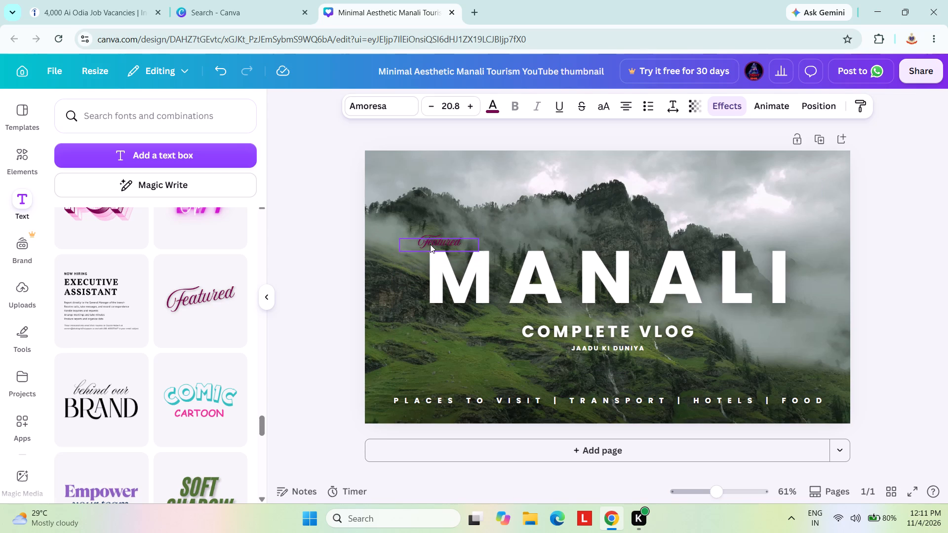
drag(715, 493, 720, 515)
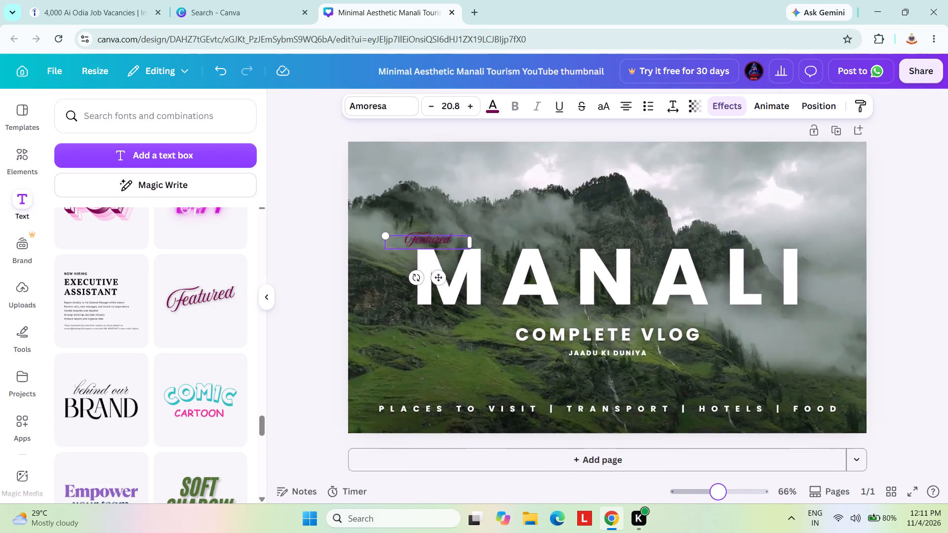
drag(720, 515, 730, 518)
drag(438, 155, 499, 168)
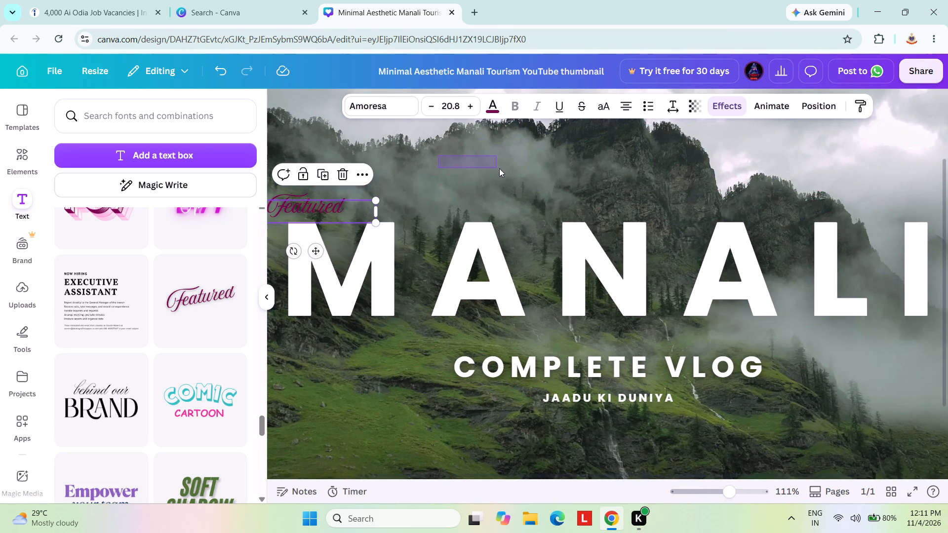
drag(499, 168, 491, 169)
click(442, 170)
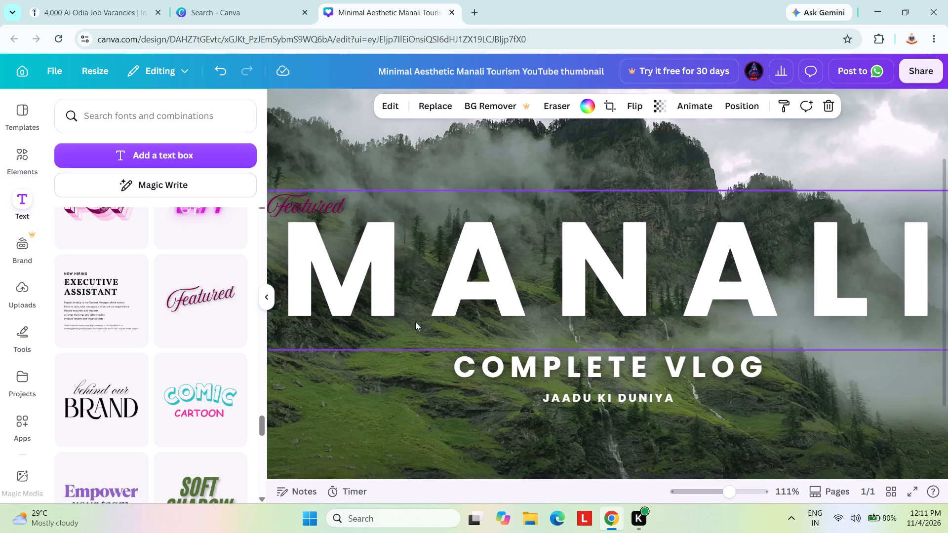
click(311, 216)
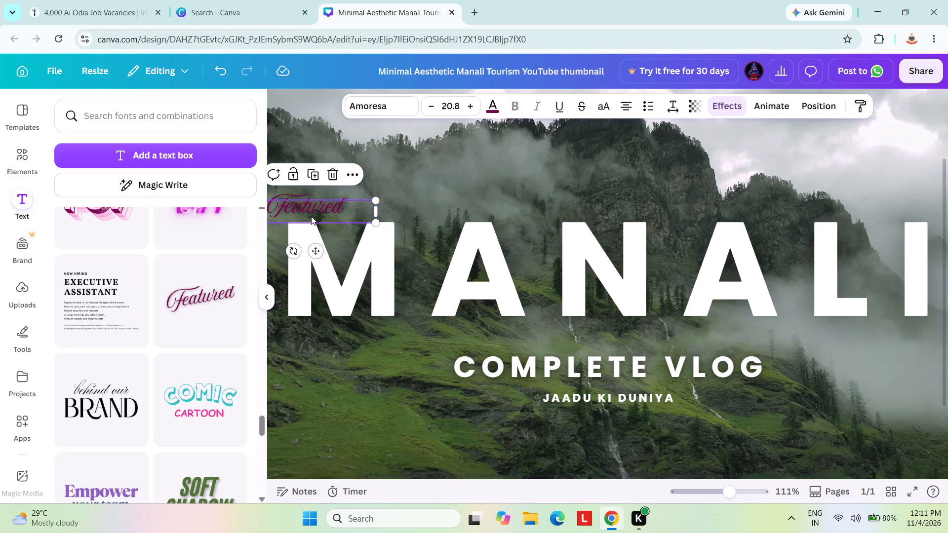
drag(319, 203, 338, 213)
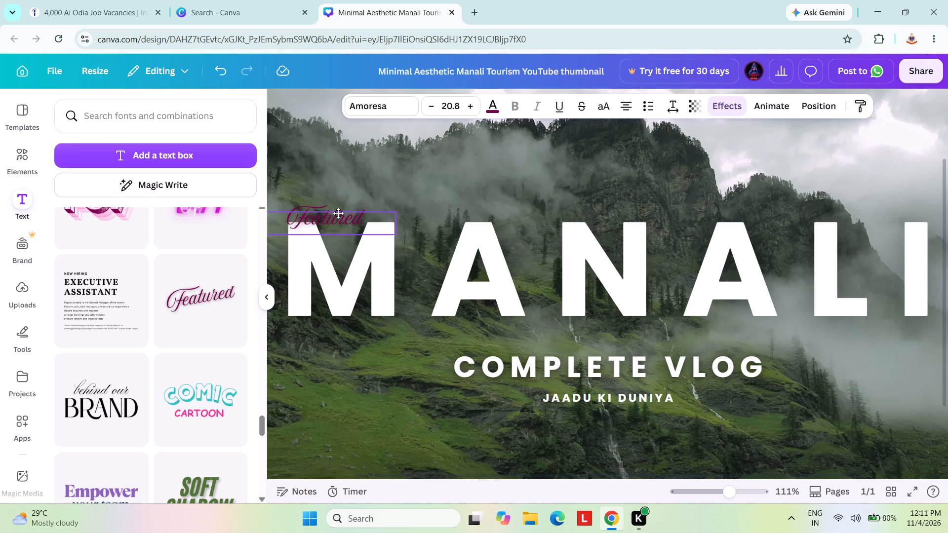
drag(338, 213, 338, 207)
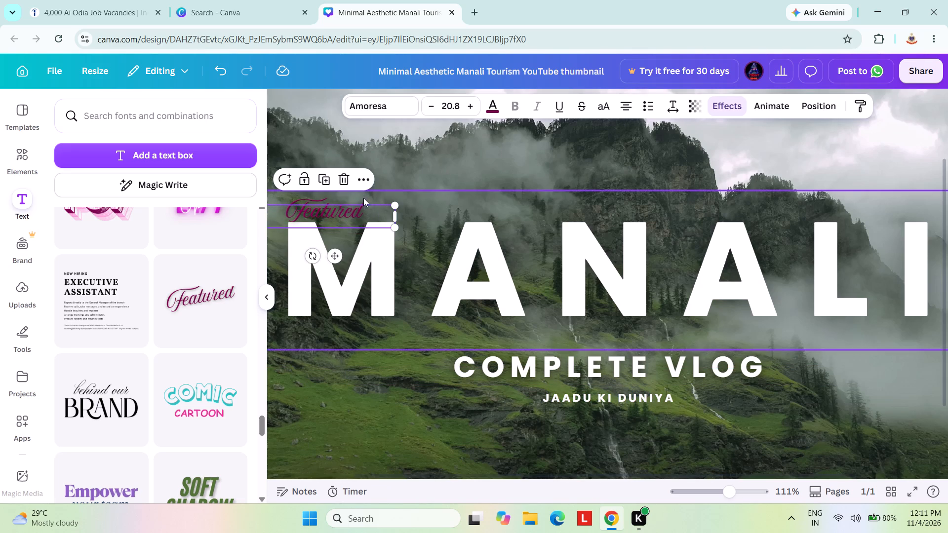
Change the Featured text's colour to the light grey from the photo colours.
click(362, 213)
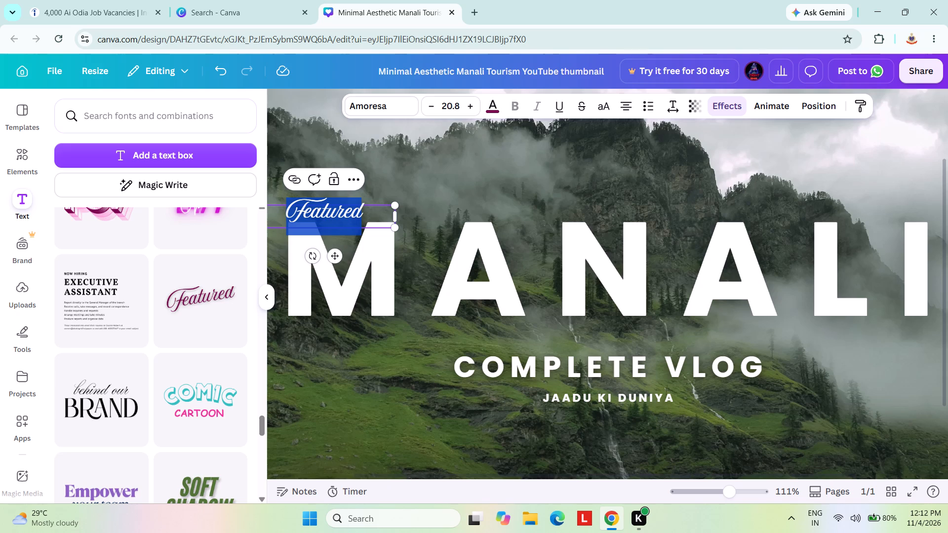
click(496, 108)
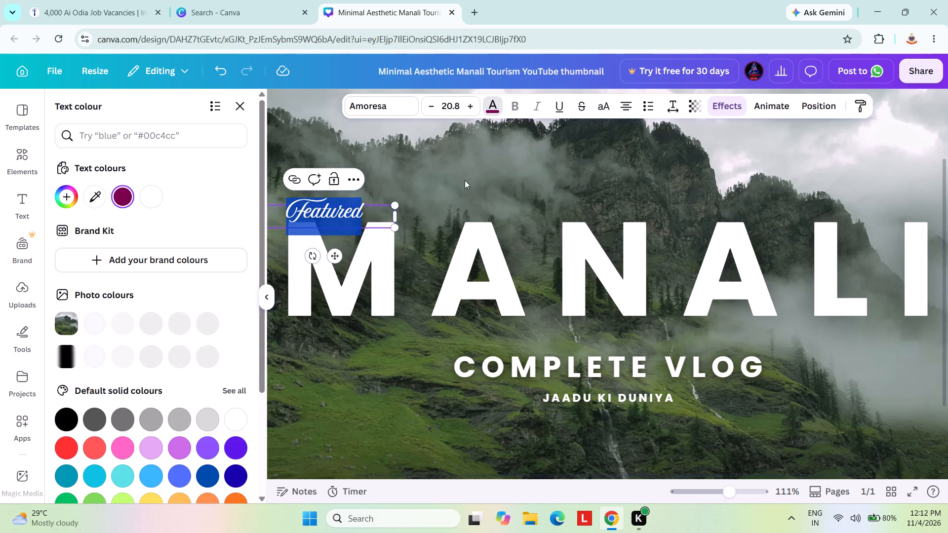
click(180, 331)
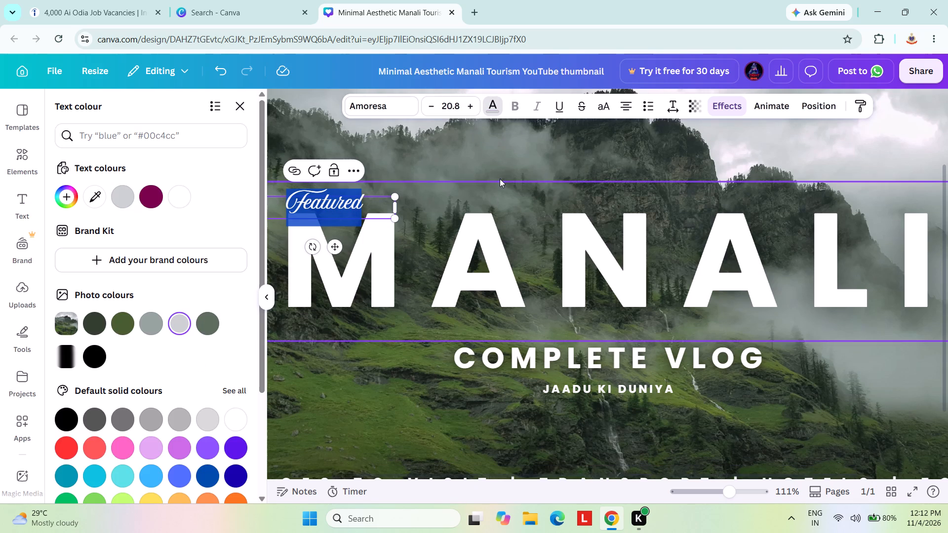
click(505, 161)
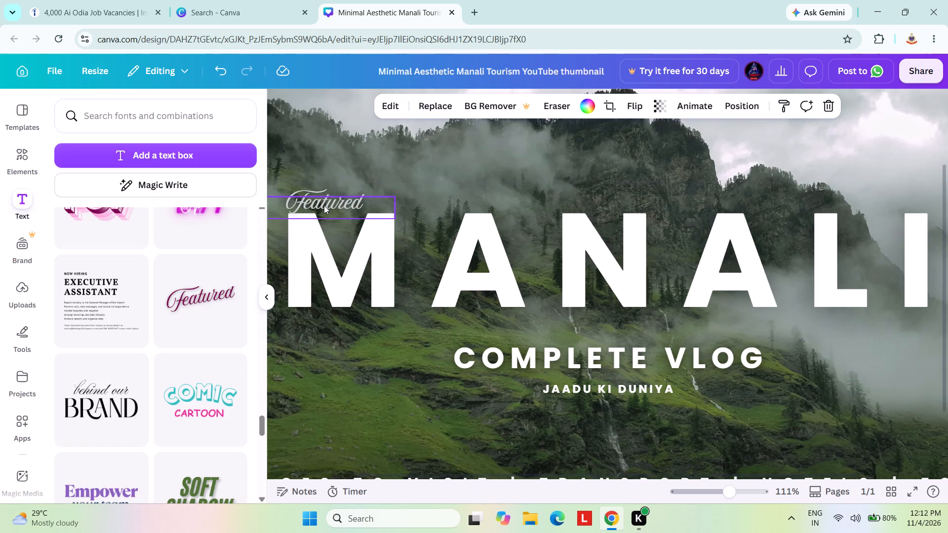
Set the Featured text's colour to solid white from the default colours.
click(324, 205)
click(343, 203)
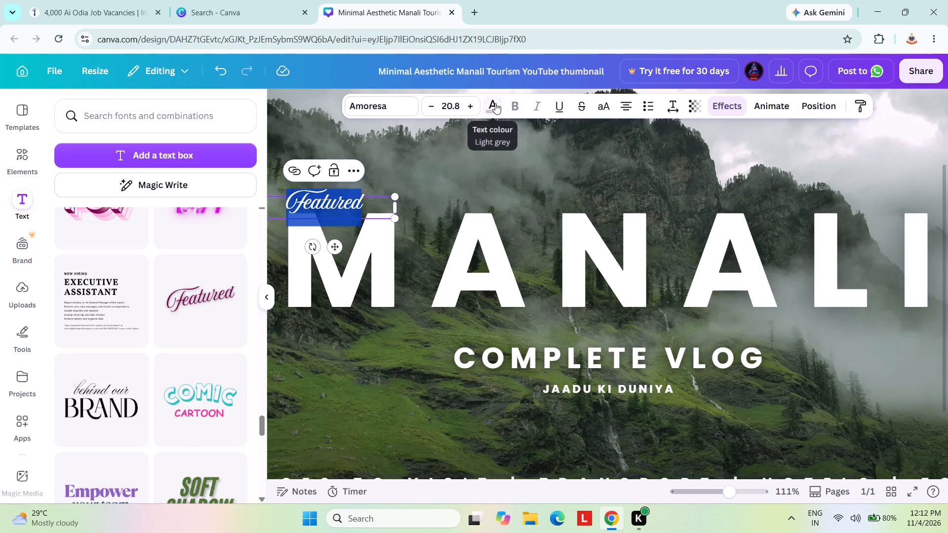
click(495, 103)
click(237, 423)
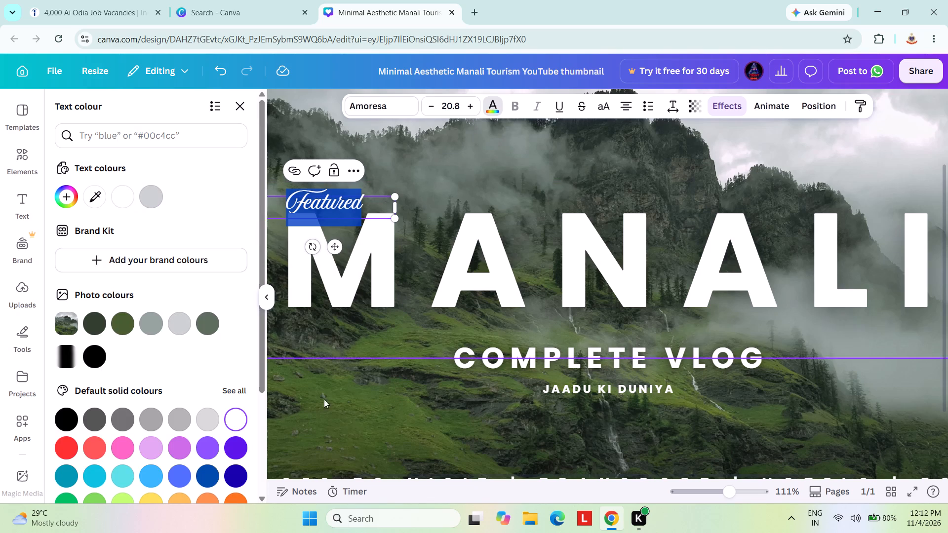
click(502, 132)
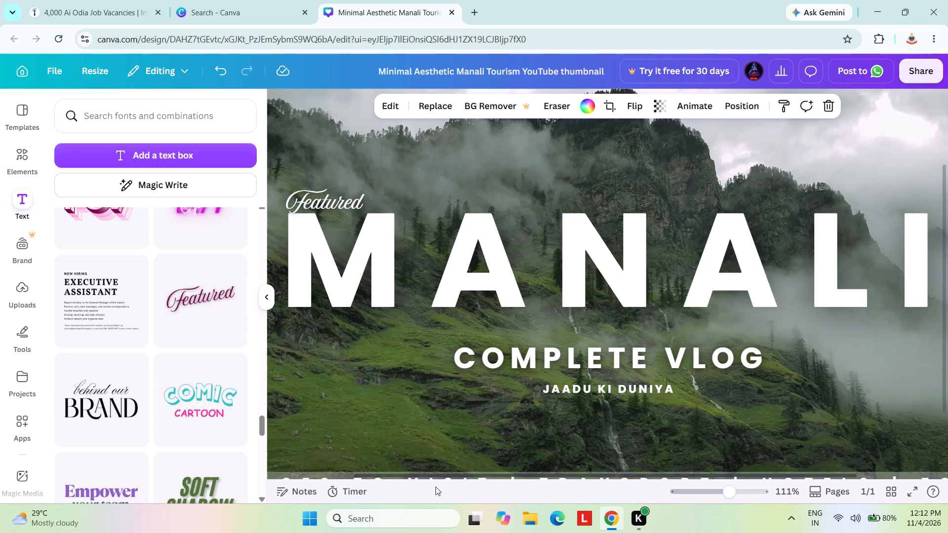
Review the thumbnail's overall text layout with the canvas shown at full width.
scroll(382, 494, down, 4)
scroll(500, 335, up, 2)
scroll(516, 312, down, 2)
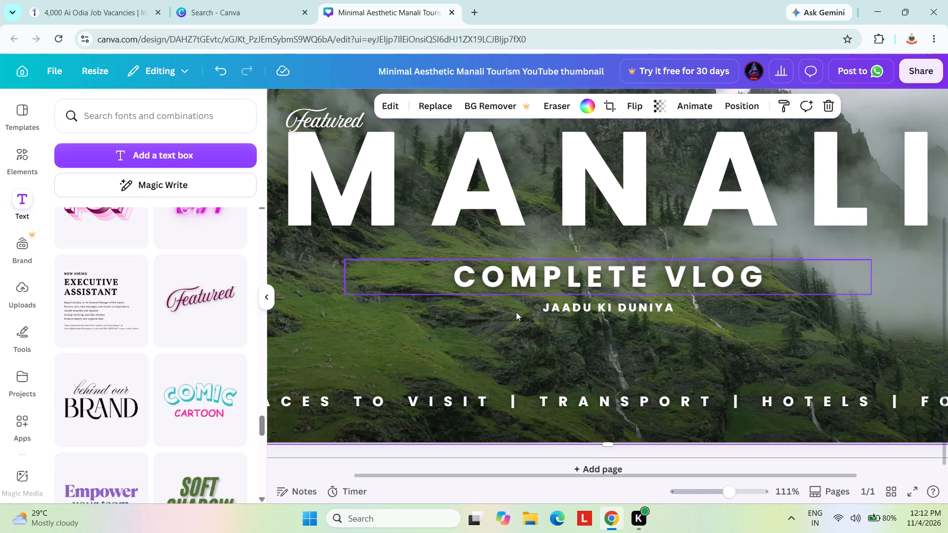
scroll(516, 312, down, 1)
scroll(265, 385, down, 2)
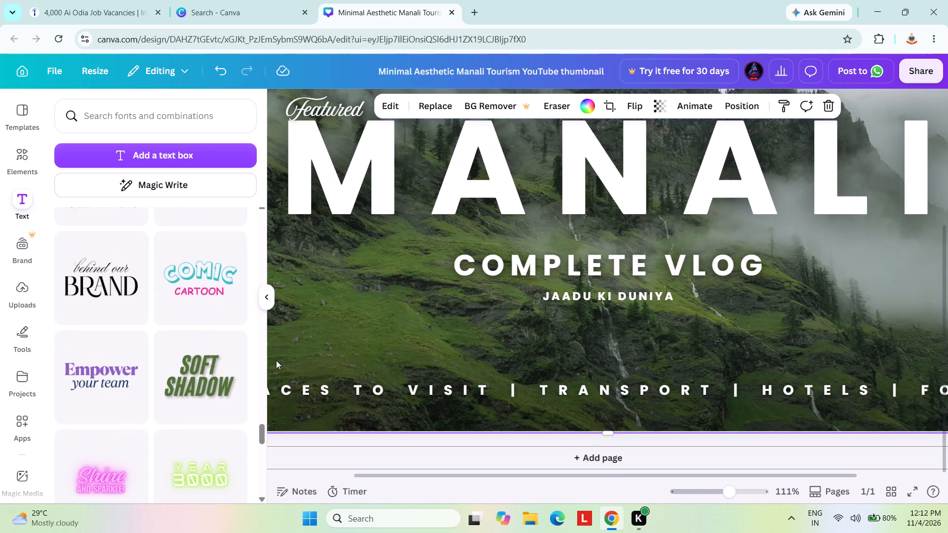
scroll(276, 341, down, 2)
click(264, 298)
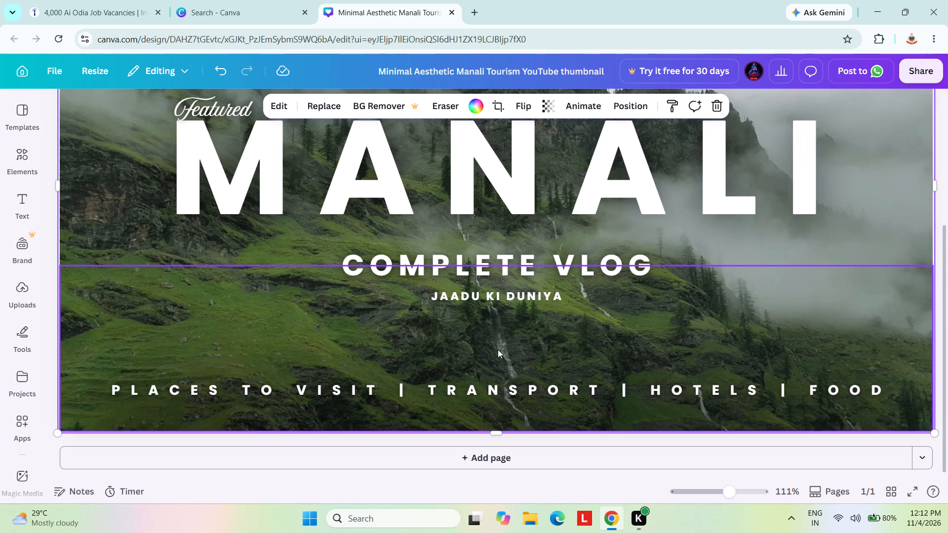
scroll(532, 332, up, 3)
scroll(542, 333, down, 1)
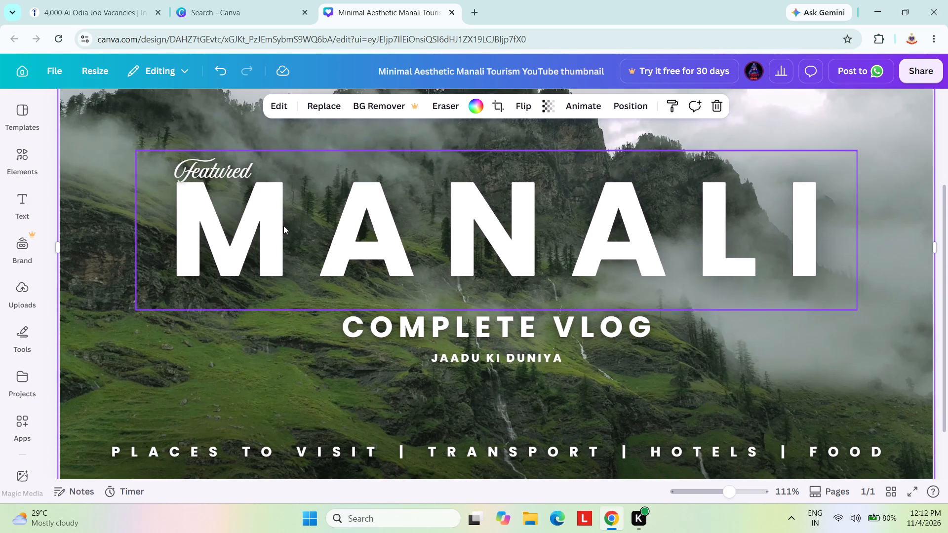
Nudge the Featured text slightly up and outward above the M of MANALI, and deselect it.
click(225, 180)
click(230, 174)
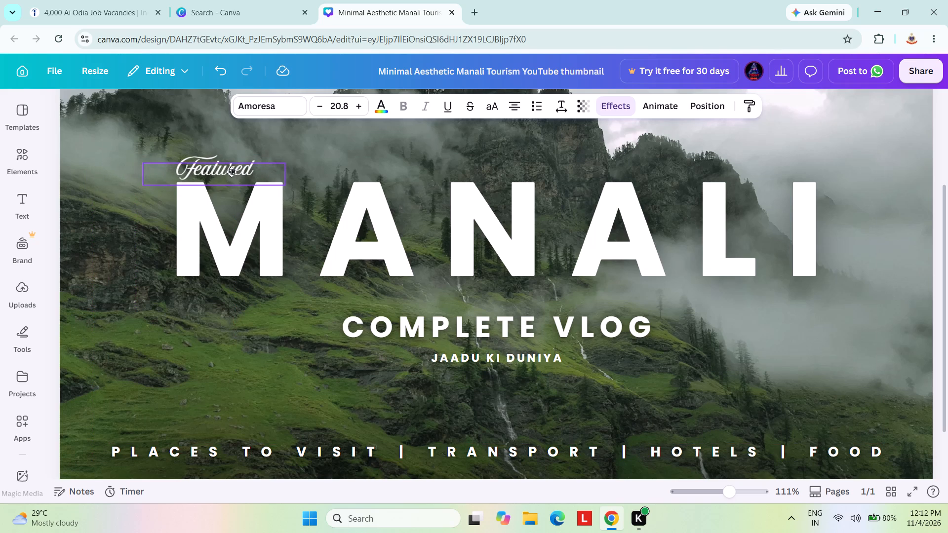
click(105, 228)
scroll(366, 267, down, 1)
scroll(369, 279, up, 1)
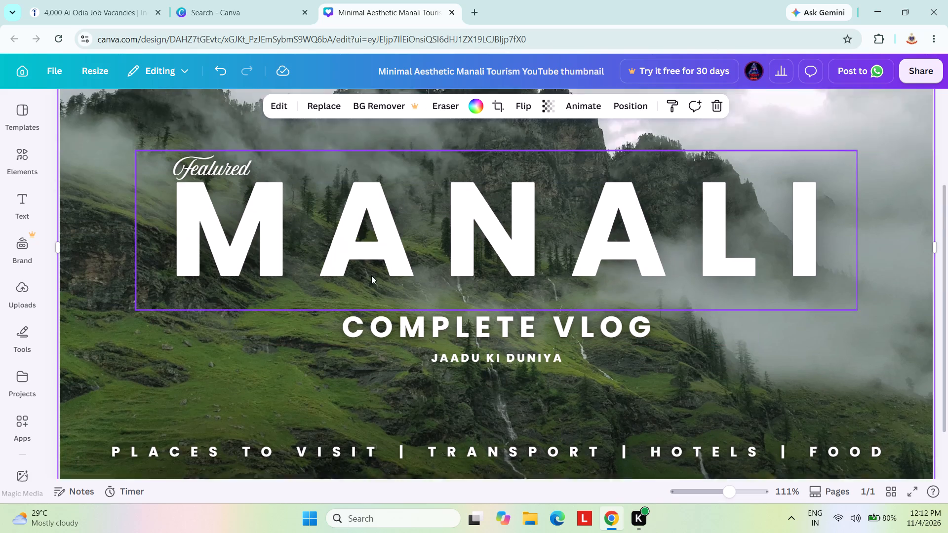
Look through the ready-made font combinations in the text library for a design that suits the thumbnail.
scroll(482, 302, down, 2)
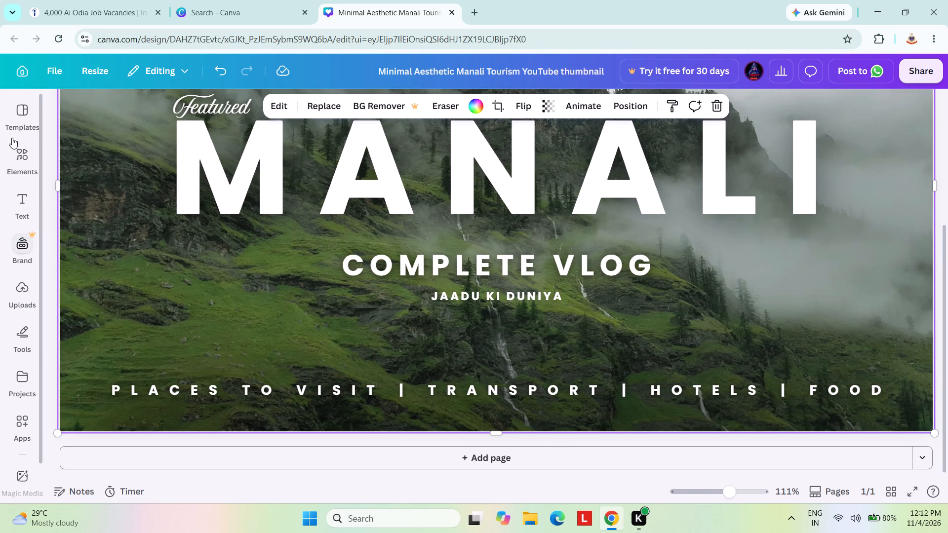
click(14, 199)
scroll(67, 291, down, 3)
scroll(118, 317, down, 2)
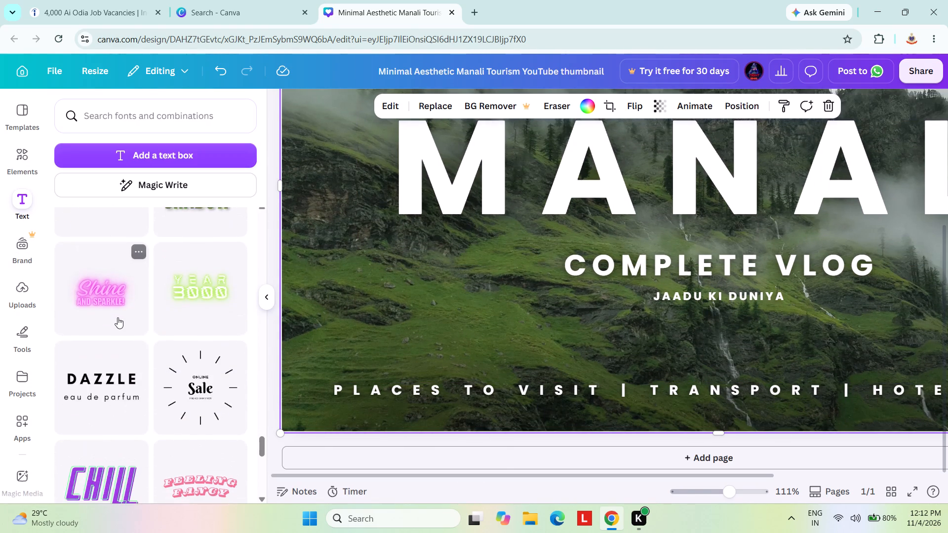
scroll(118, 317, down, 3)
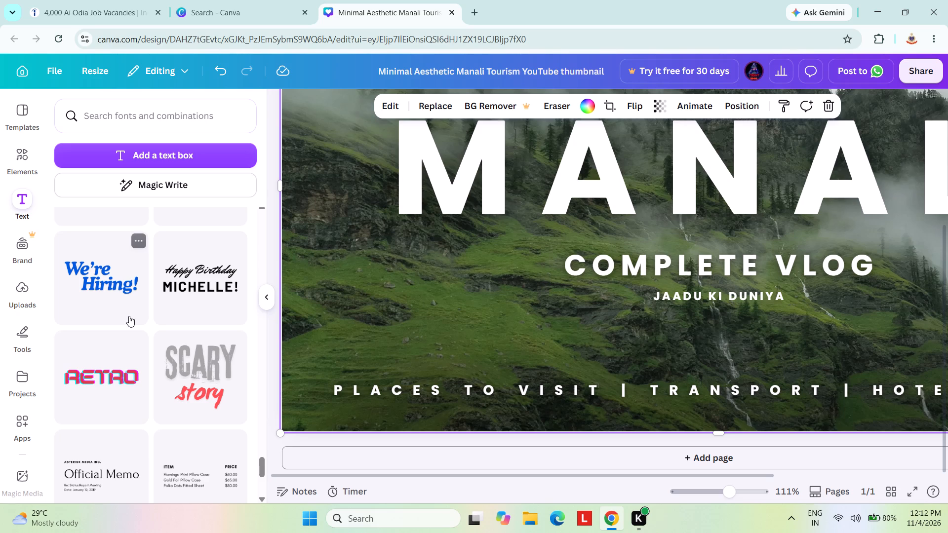
scroll(153, 354, down, 5)
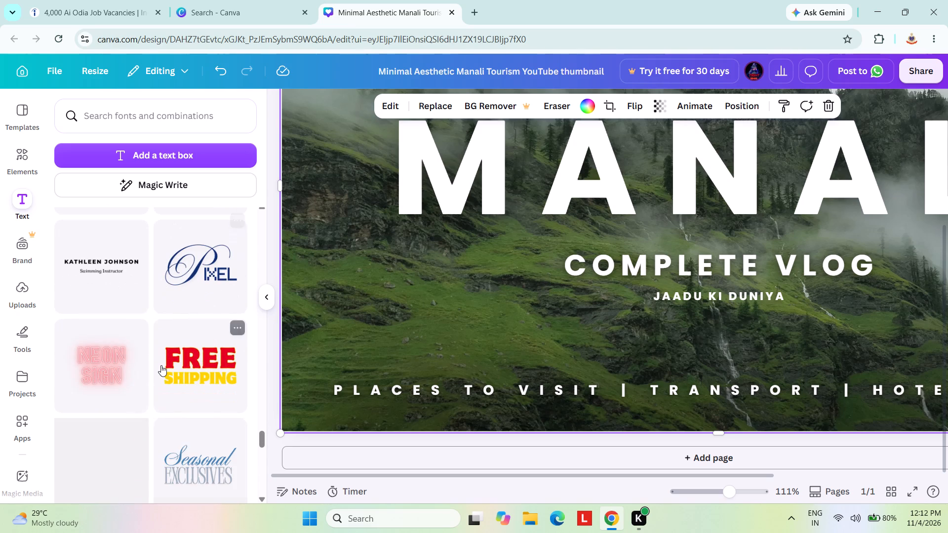
scroll(161, 366, down, 3)
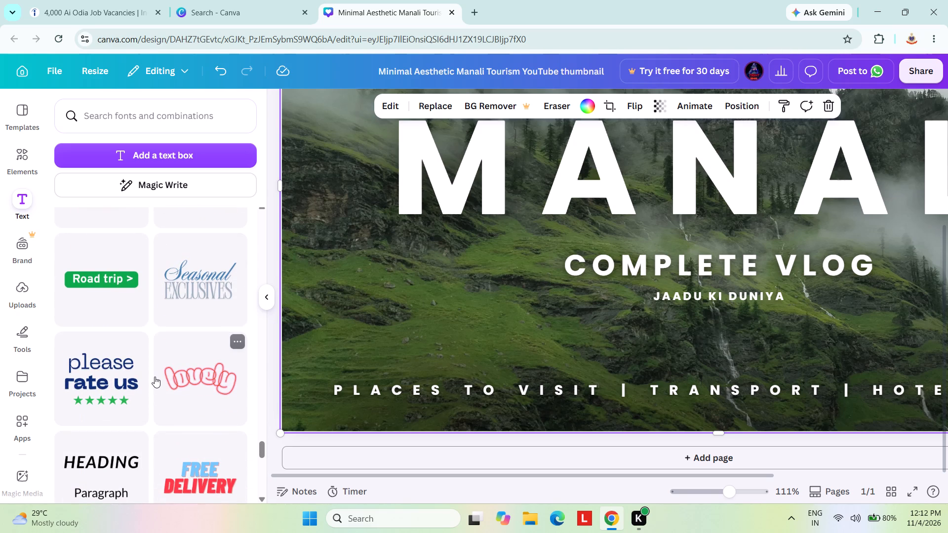
scroll(152, 377, down, 3)
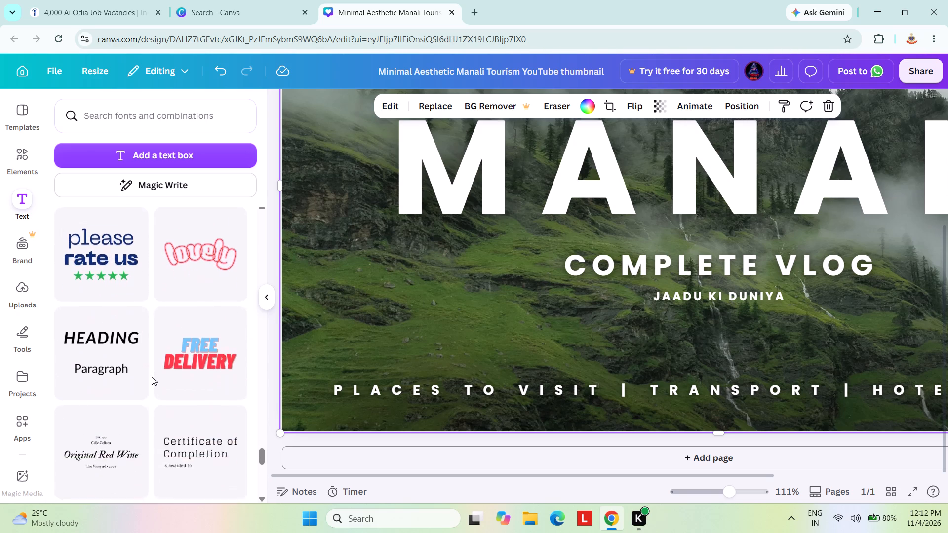
scroll(152, 377, down, 3)
scroll(152, 377, up, 9)
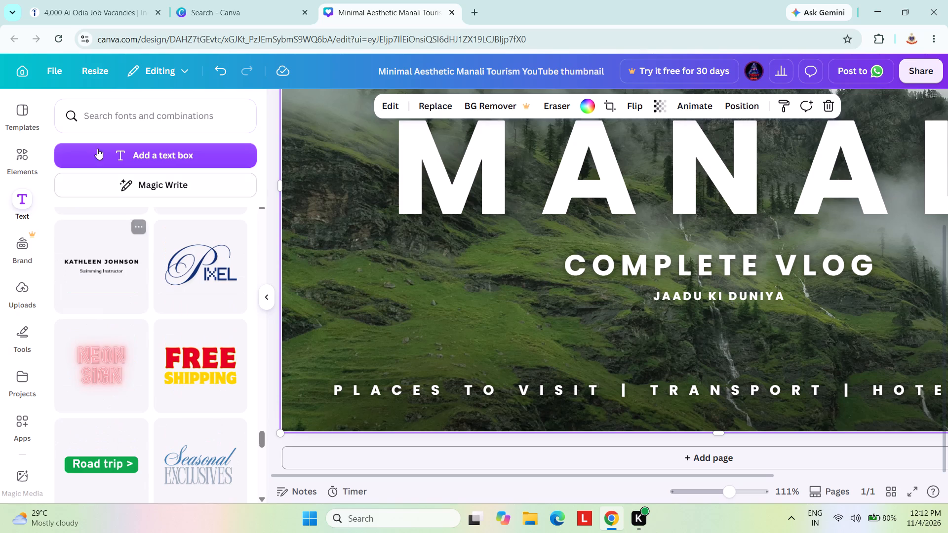
Search the fonts and combinations for VLOG, then clear the search.
click(121, 118)
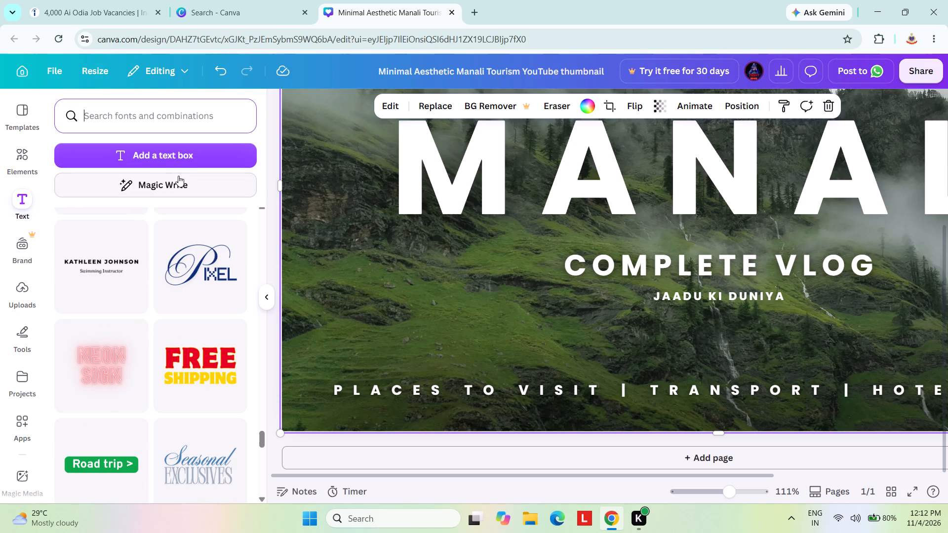
text(VLOG)
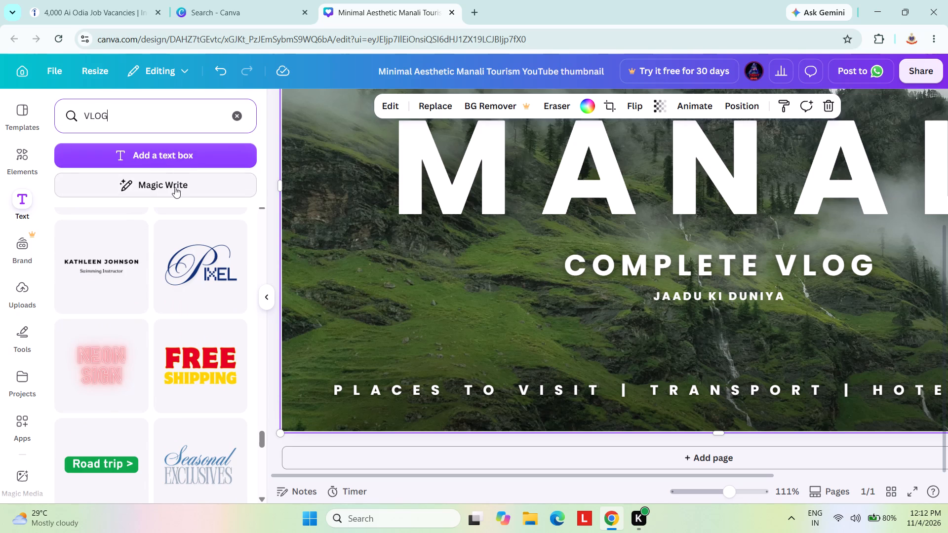
key(Return)
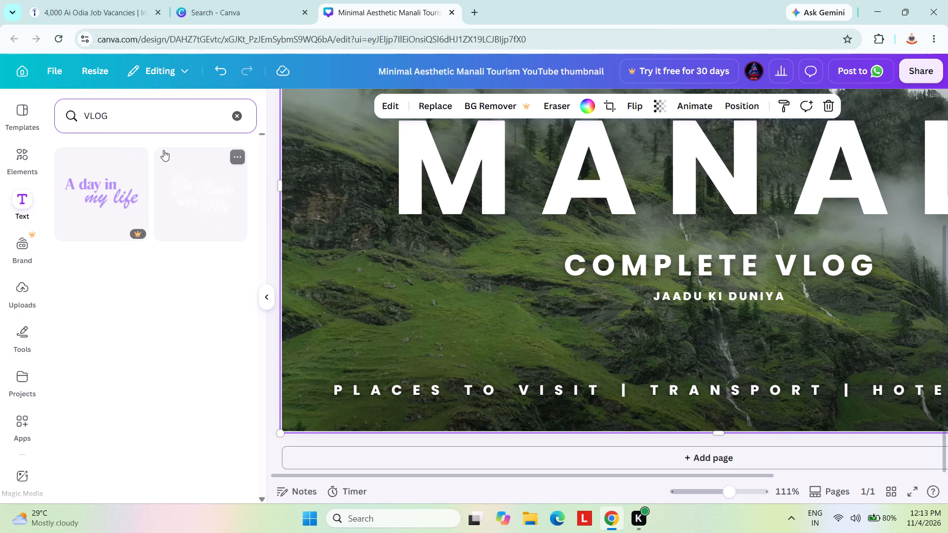
click(227, 121)
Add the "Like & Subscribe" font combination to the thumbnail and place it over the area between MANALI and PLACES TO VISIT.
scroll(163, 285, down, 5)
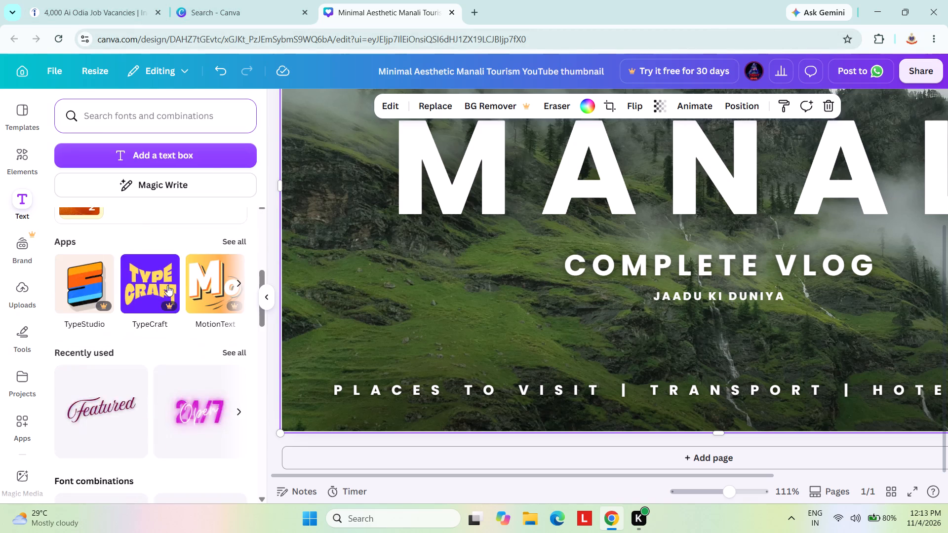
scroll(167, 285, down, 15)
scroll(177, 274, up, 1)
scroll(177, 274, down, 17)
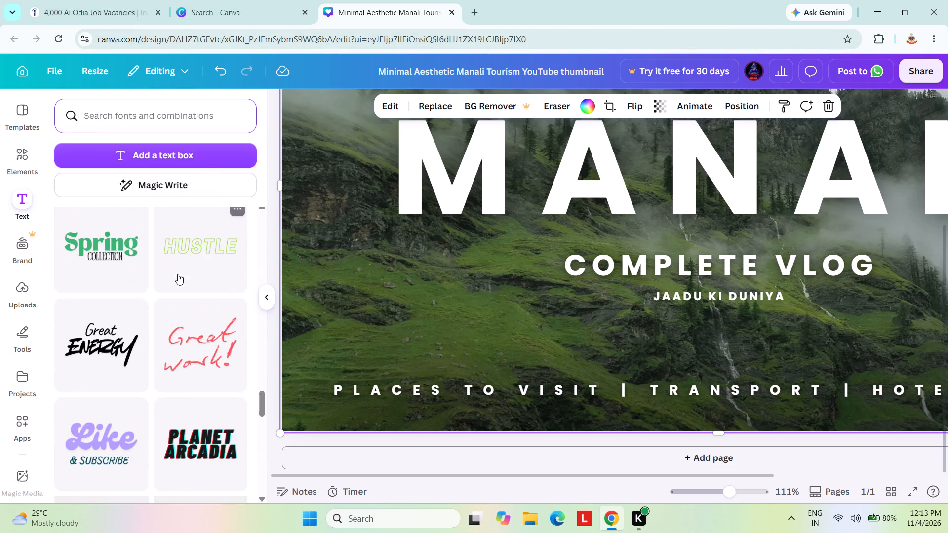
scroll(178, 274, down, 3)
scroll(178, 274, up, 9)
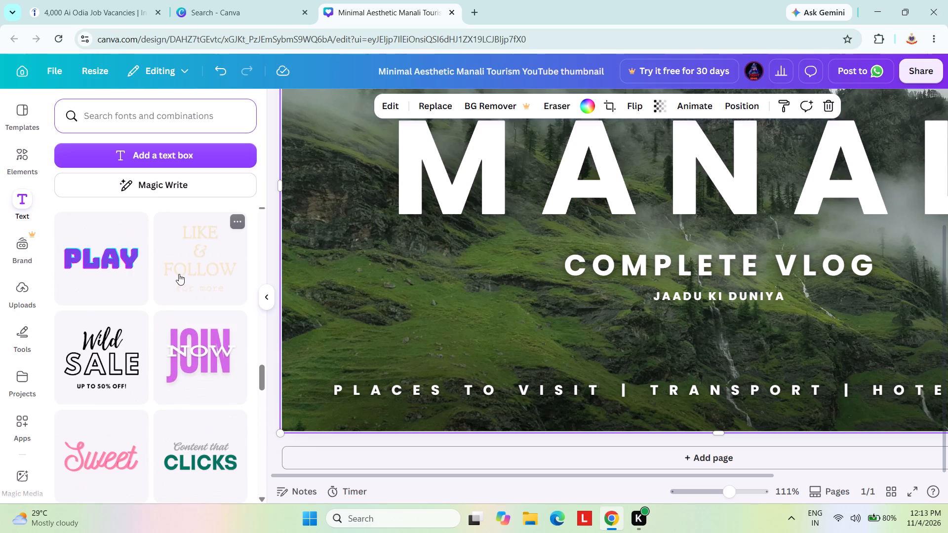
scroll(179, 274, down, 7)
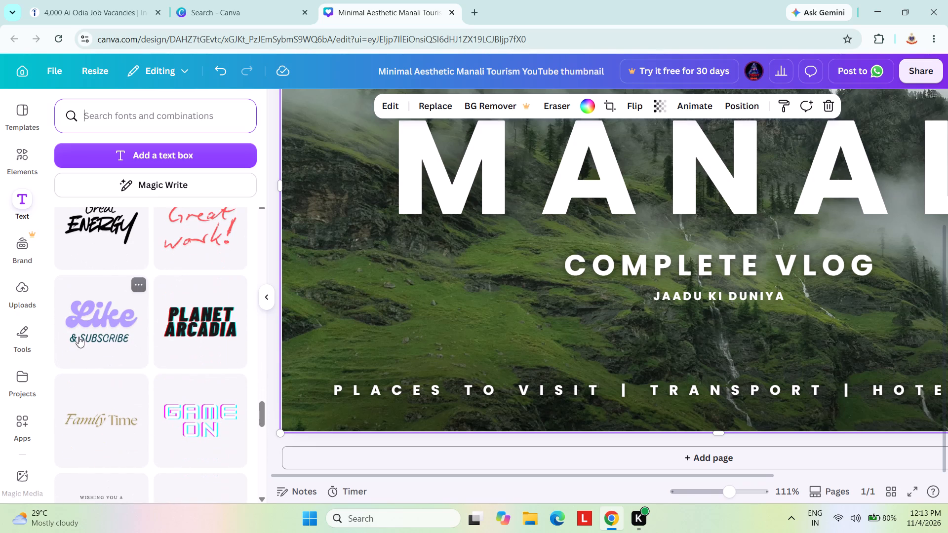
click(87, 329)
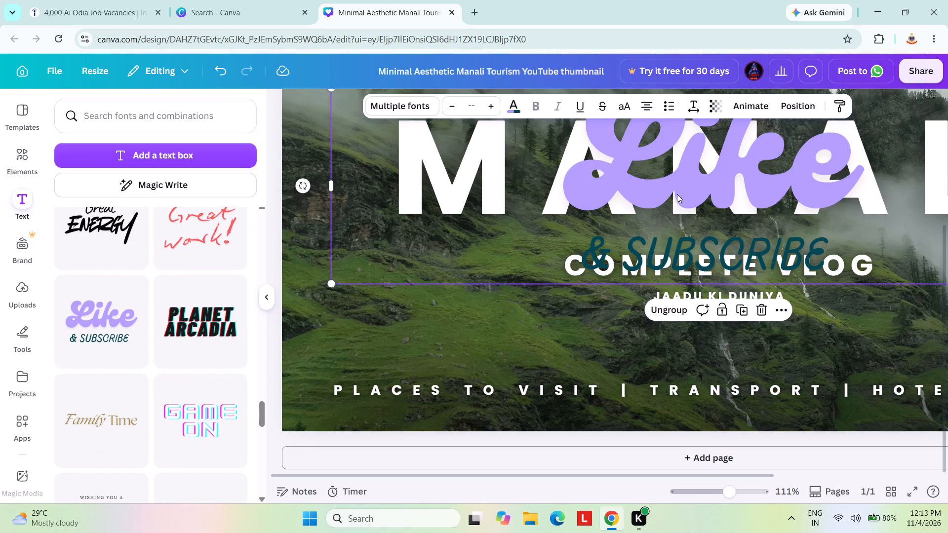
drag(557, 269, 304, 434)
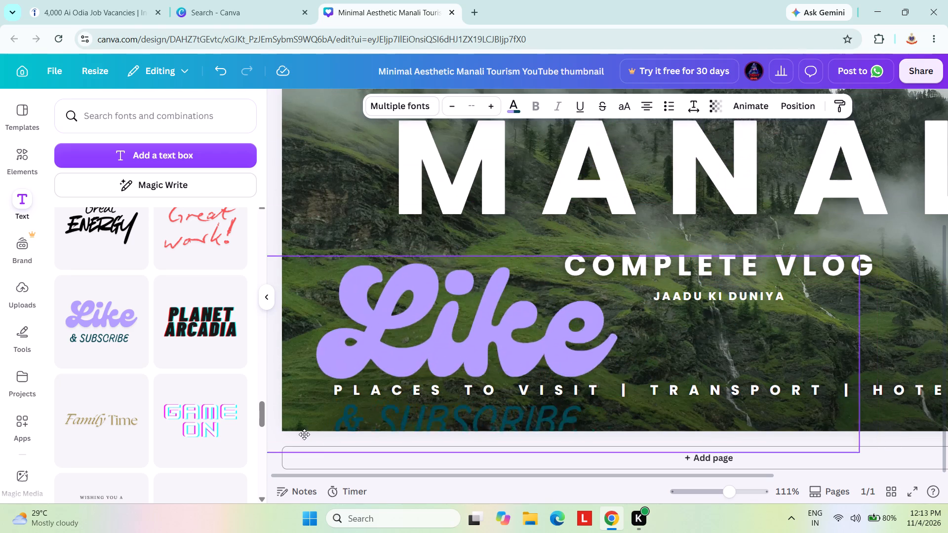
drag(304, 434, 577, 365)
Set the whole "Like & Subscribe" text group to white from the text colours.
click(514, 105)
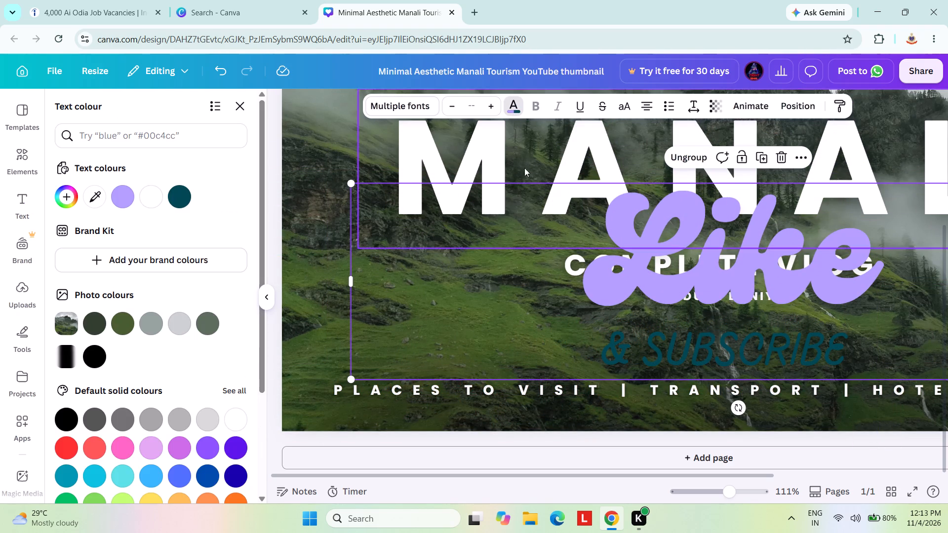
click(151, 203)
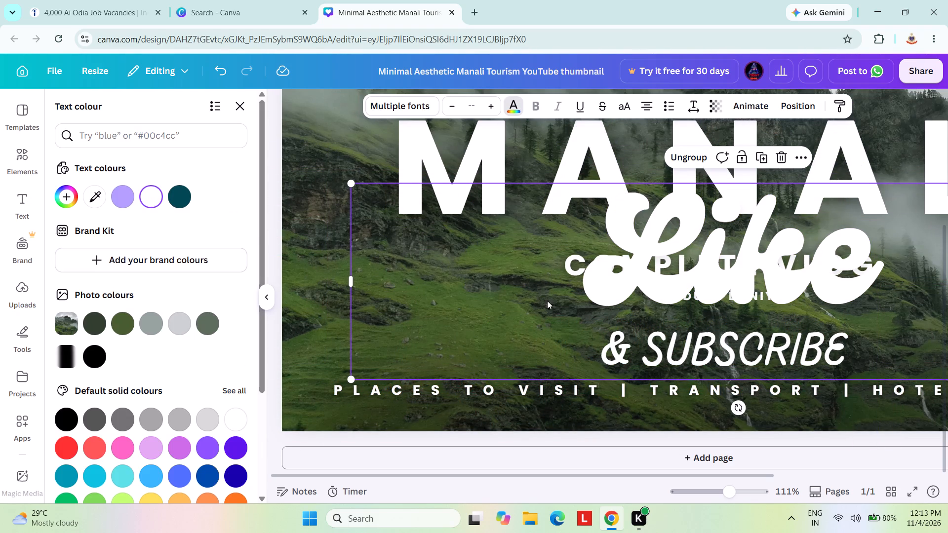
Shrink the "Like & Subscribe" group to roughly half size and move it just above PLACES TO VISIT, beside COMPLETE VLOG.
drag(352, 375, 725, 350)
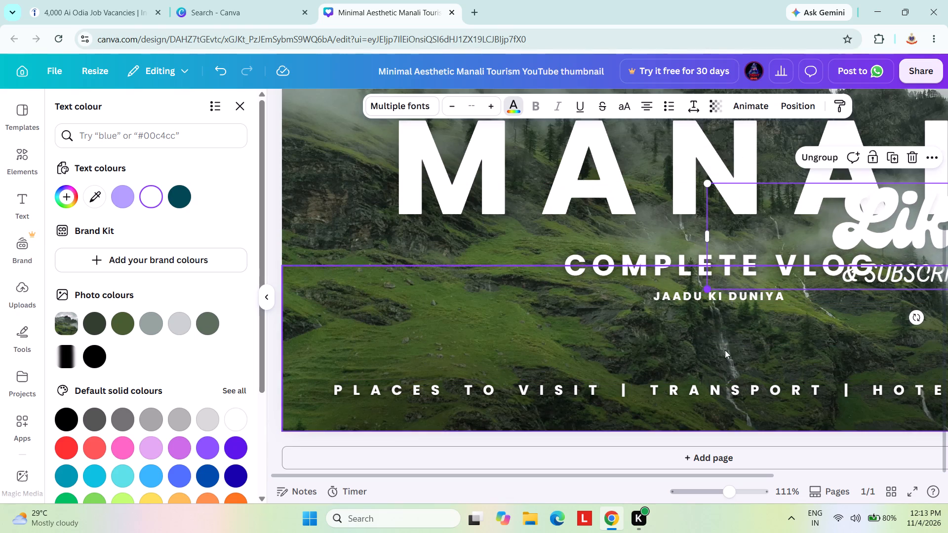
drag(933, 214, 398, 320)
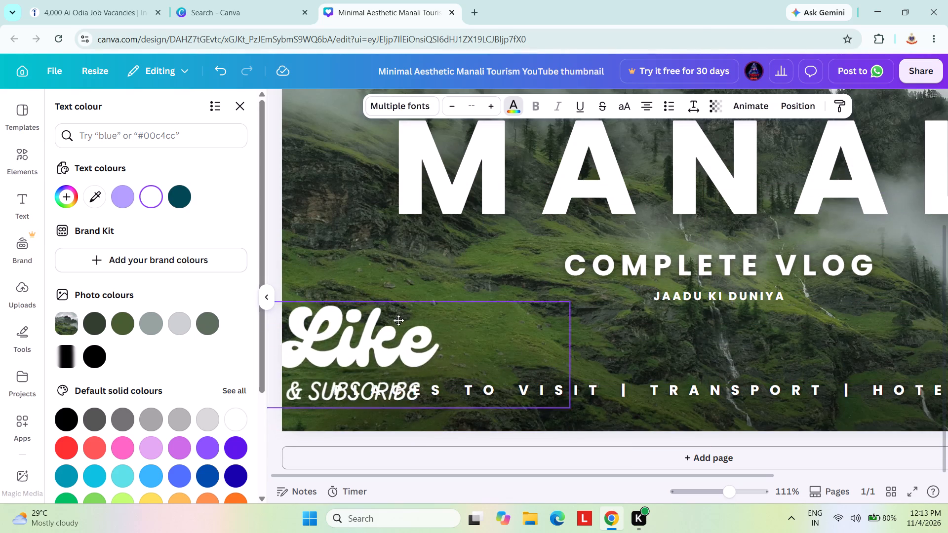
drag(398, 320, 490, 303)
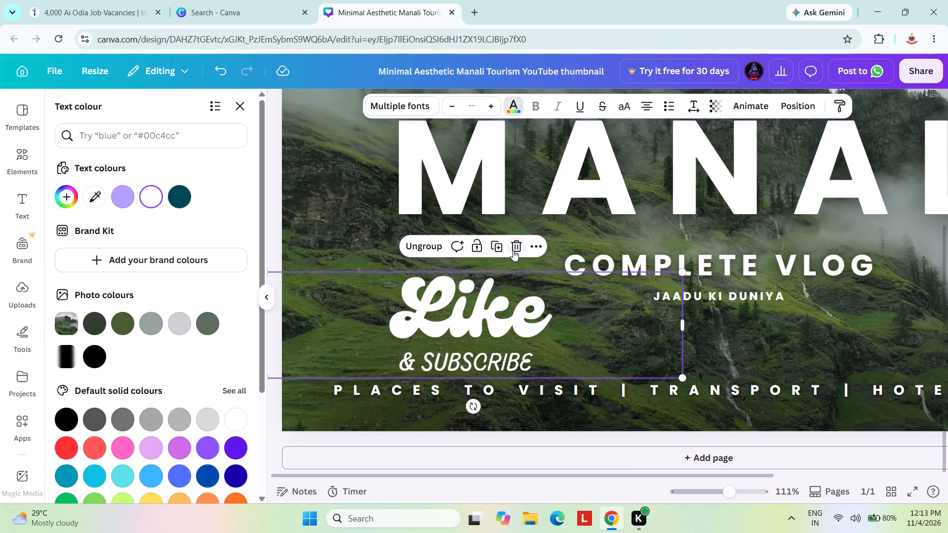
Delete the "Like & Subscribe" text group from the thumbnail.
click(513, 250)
Look further through the font combinations in the text library for another decorative text for the thumbnail.
scroll(237, 363, down, 5)
scroll(239, 384, up, 1)
scroll(239, 384, down, 3)
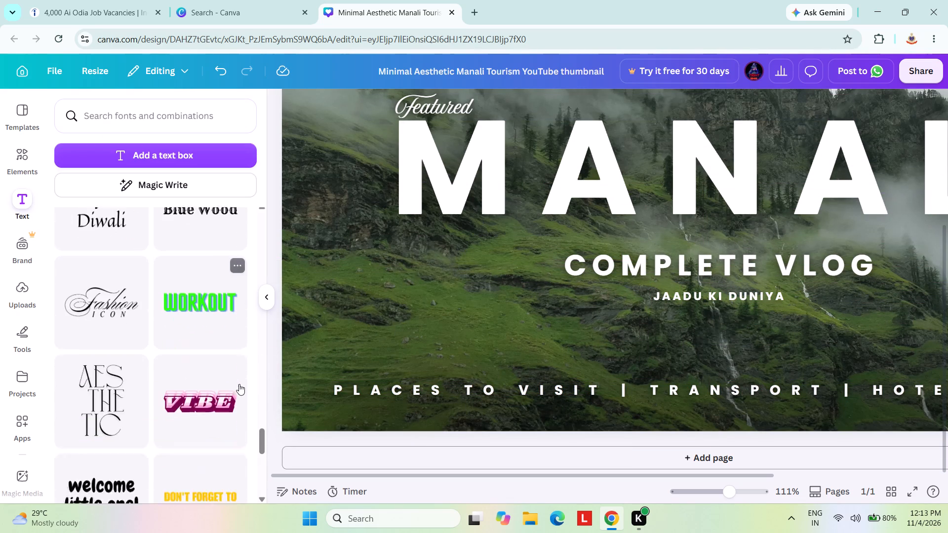
scroll(239, 384, down, 14)
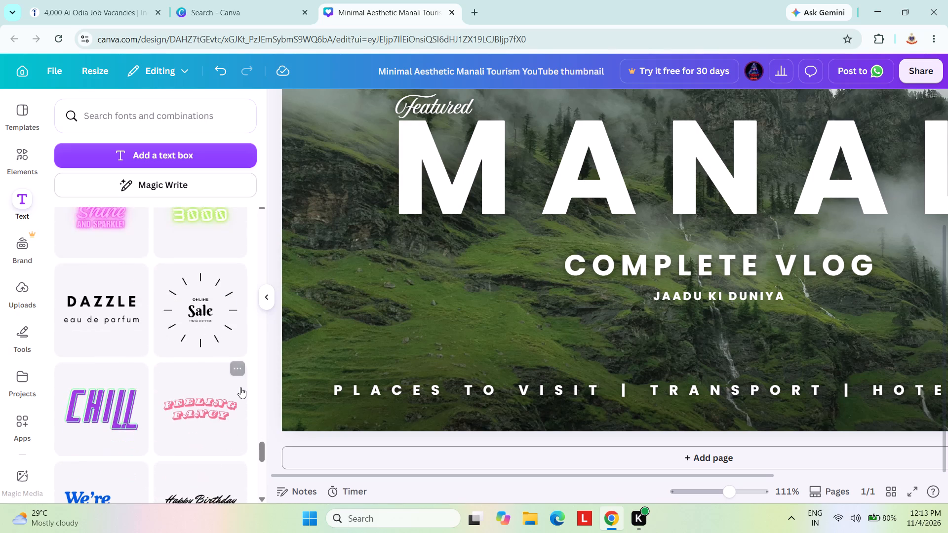
scroll(240, 388, down, 10)
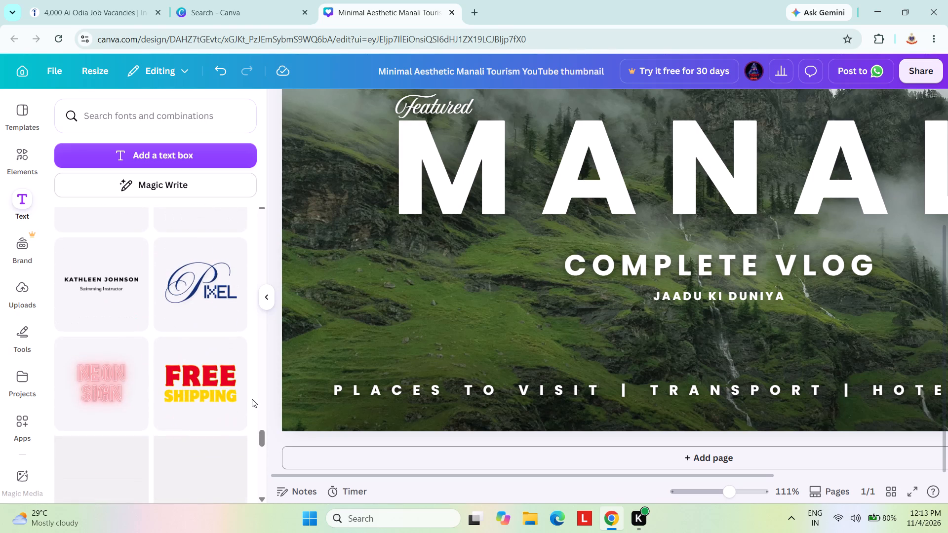
scroll(252, 399, down, 16)
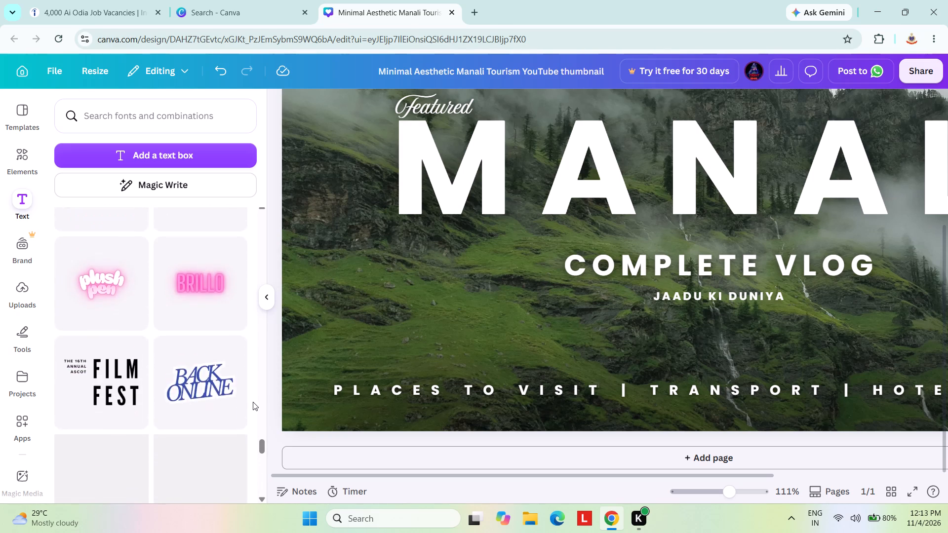
scroll(253, 402, down, 2)
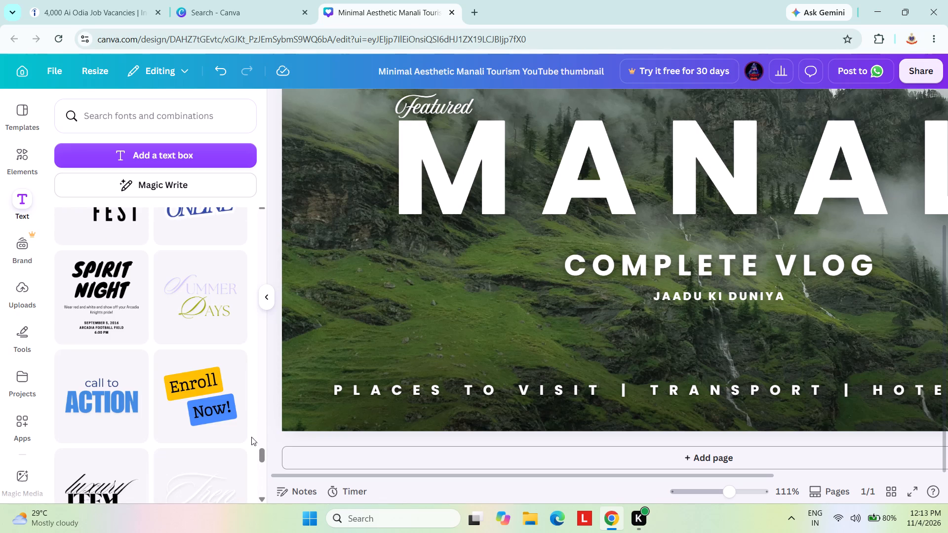
scroll(251, 447, down, 5)
scroll(197, 450, down, 3)
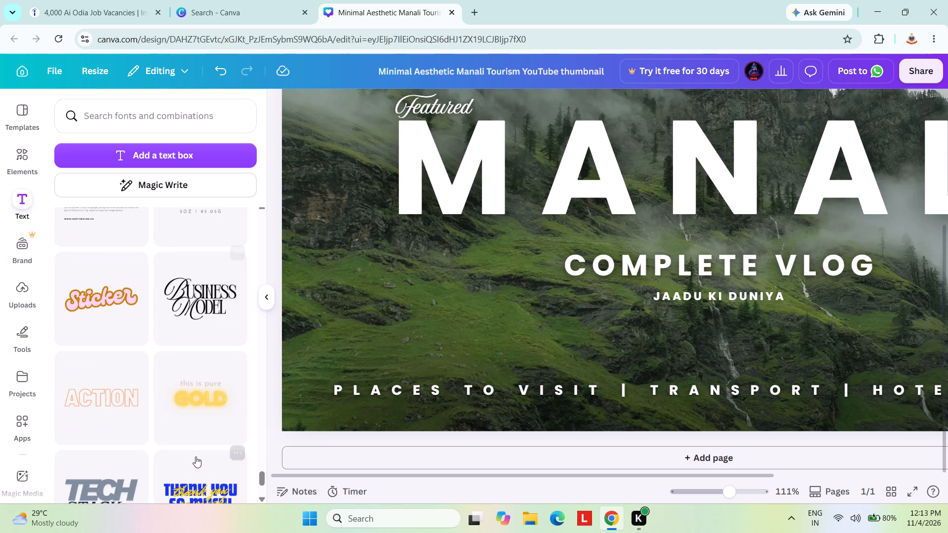
scroll(196, 457, down, 8)
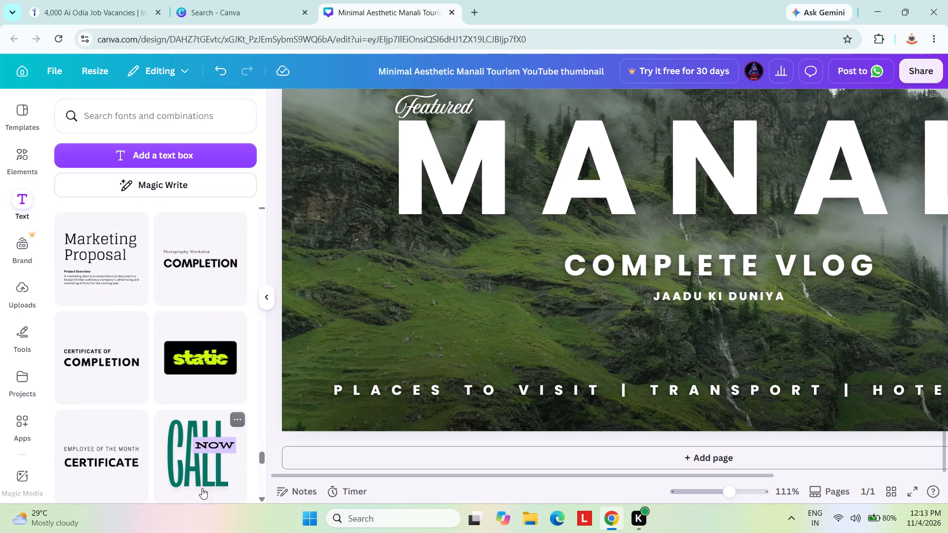
scroll(202, 488, down, 2)
scroll(189, 403, down, 2)
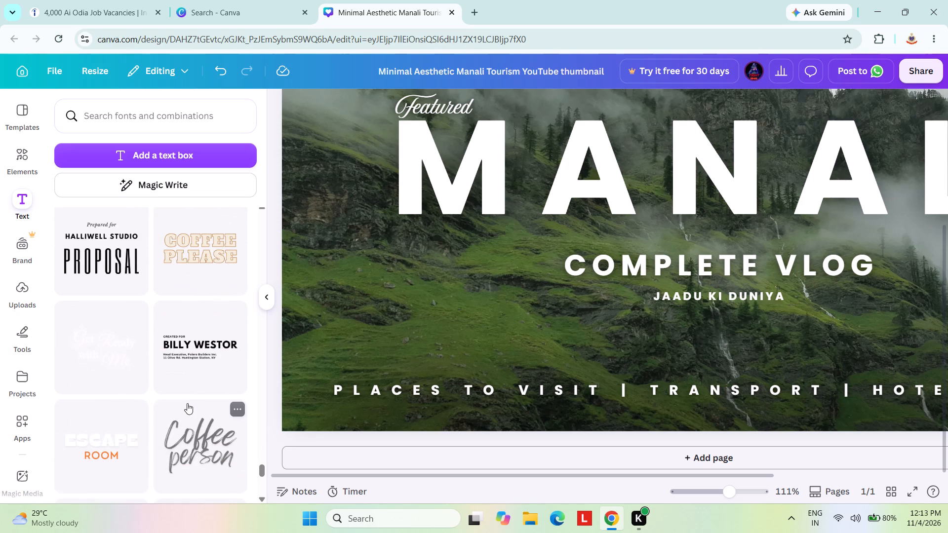
scroll(187, 403, down, 6)
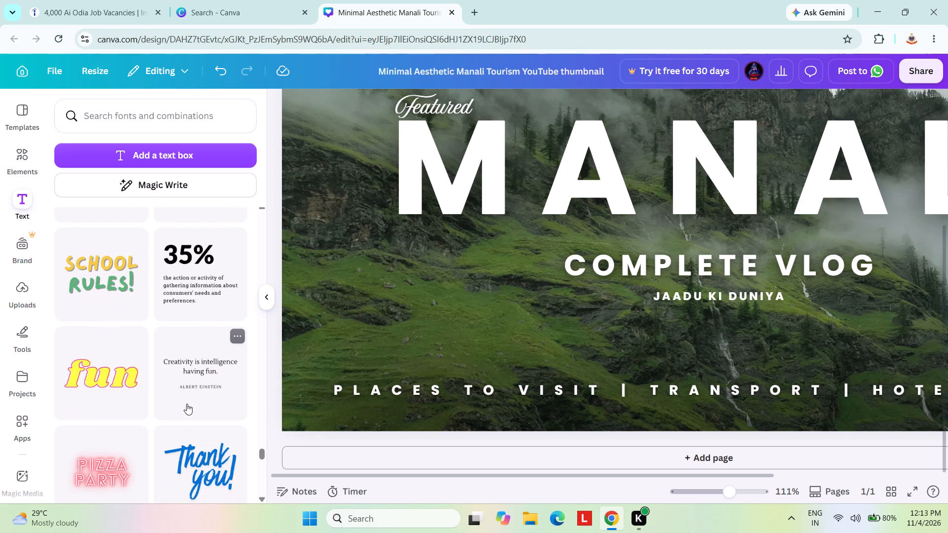
scroll(187, 404, down, 6)
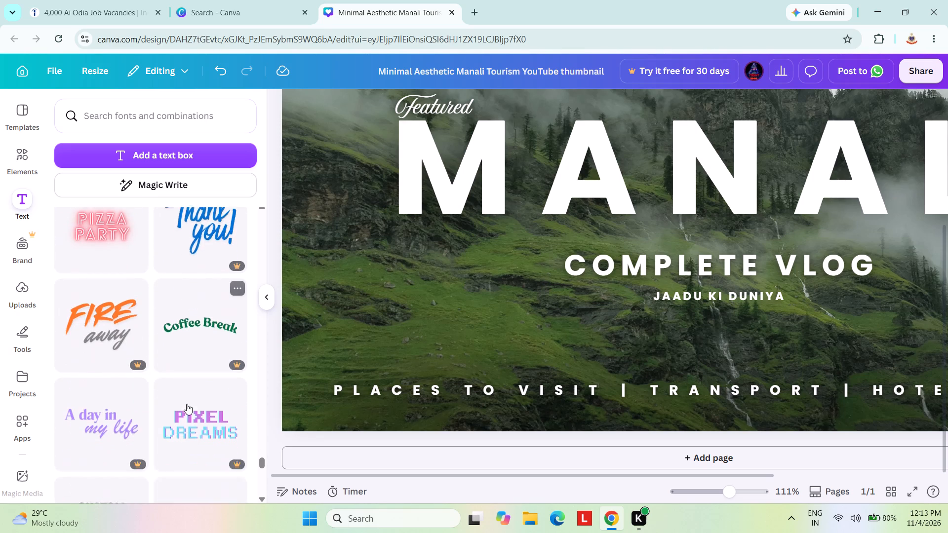
scroll(187, 404, up, 6)
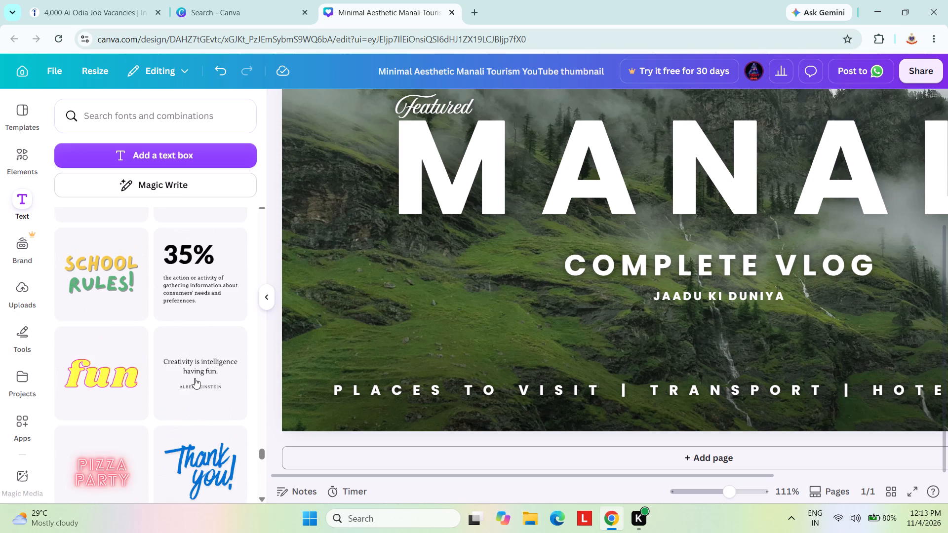
scroll(200, 363, down, 6)
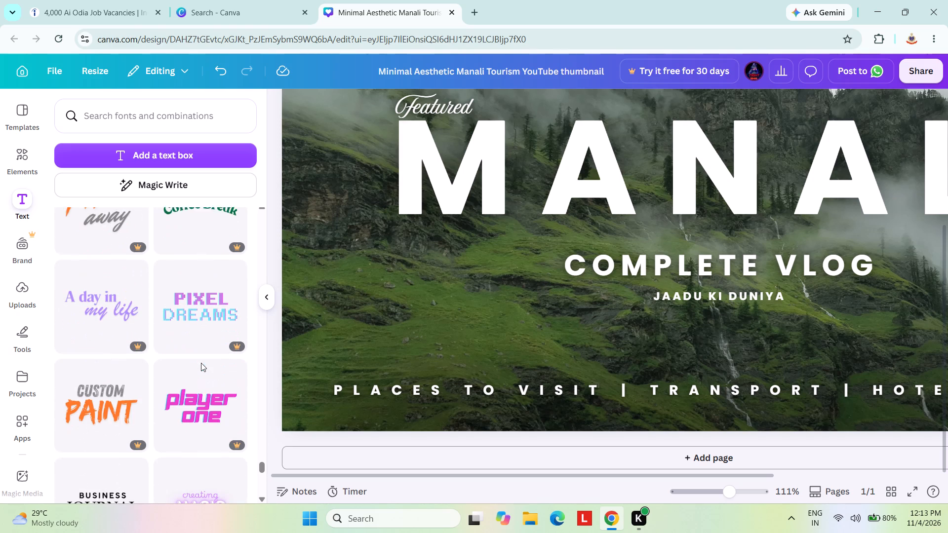
Browse the elements library's recently used items and categories for something to add to the thumbnail.
click(16, 144)
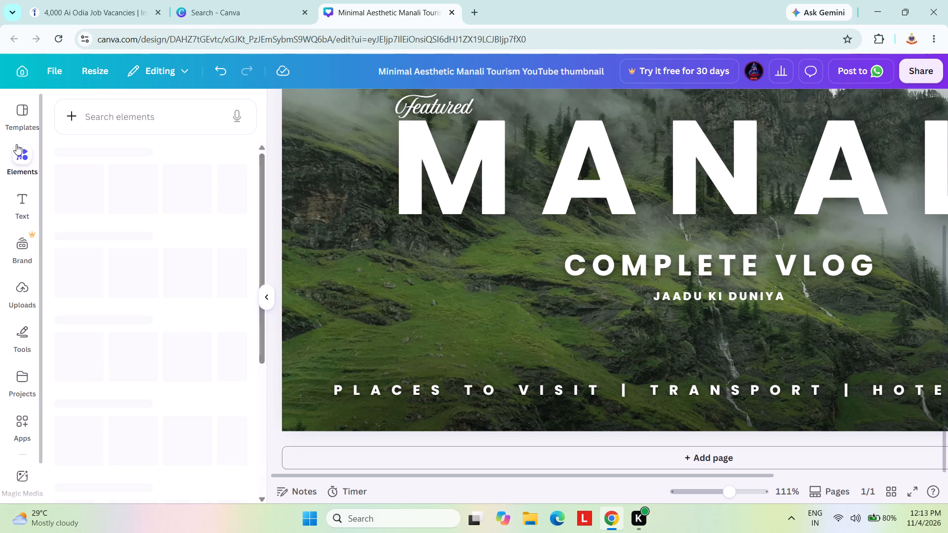
scroll(102, 336, down, 1)
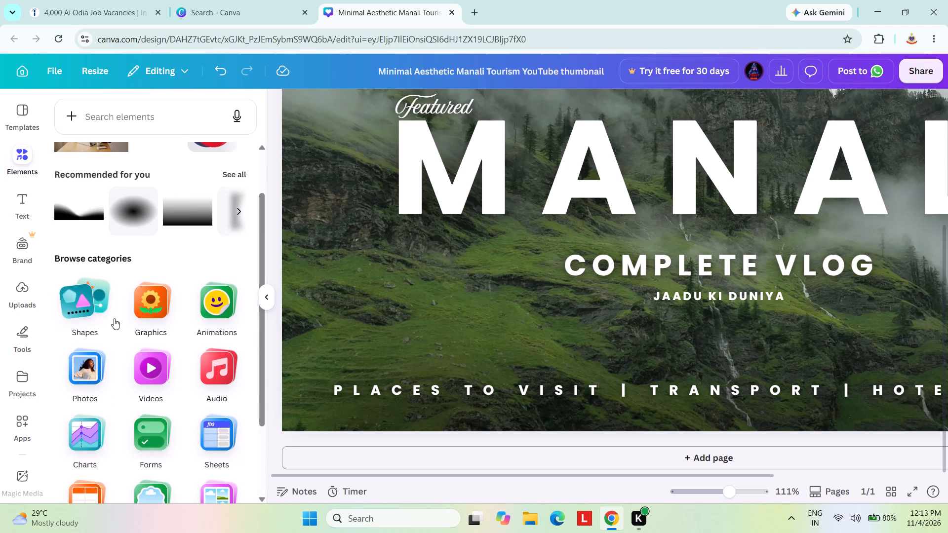
scroll(150, 308, up, 1)
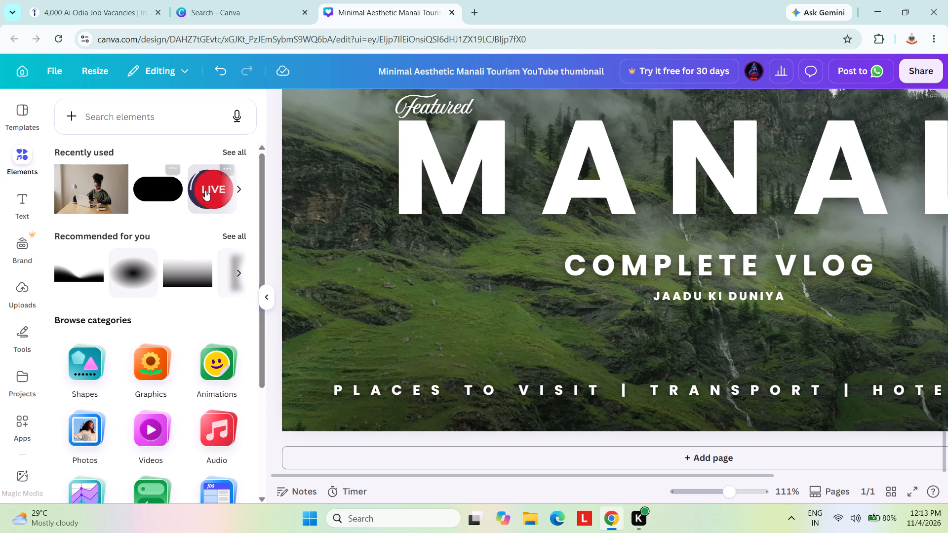
click(241, 185)
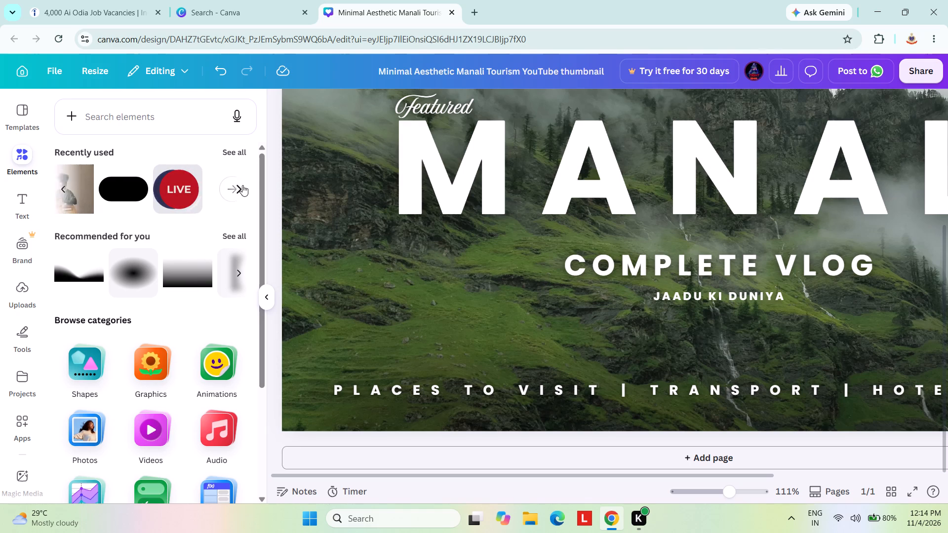
scroll(137, 217, down, 3)
scroll(149, 256, down, 1)
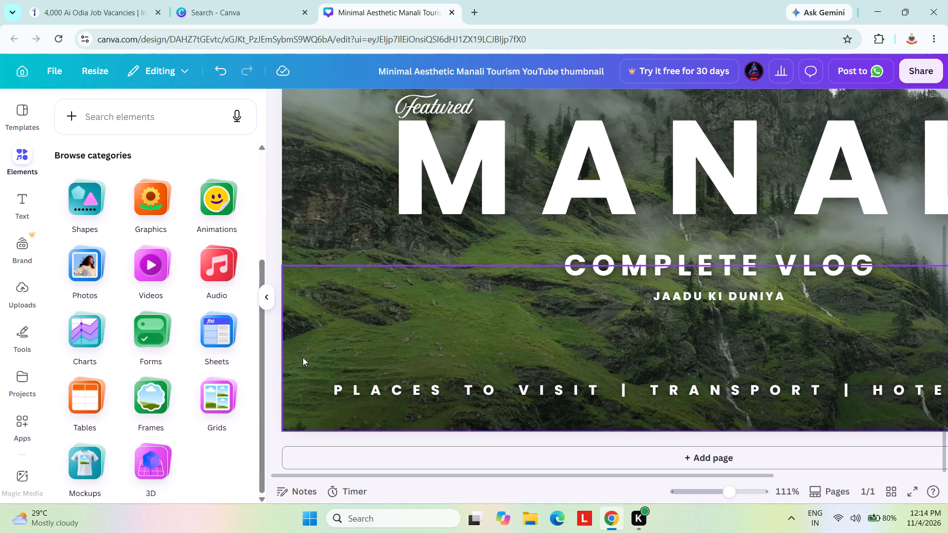
scroll(327, 309, up, 3)
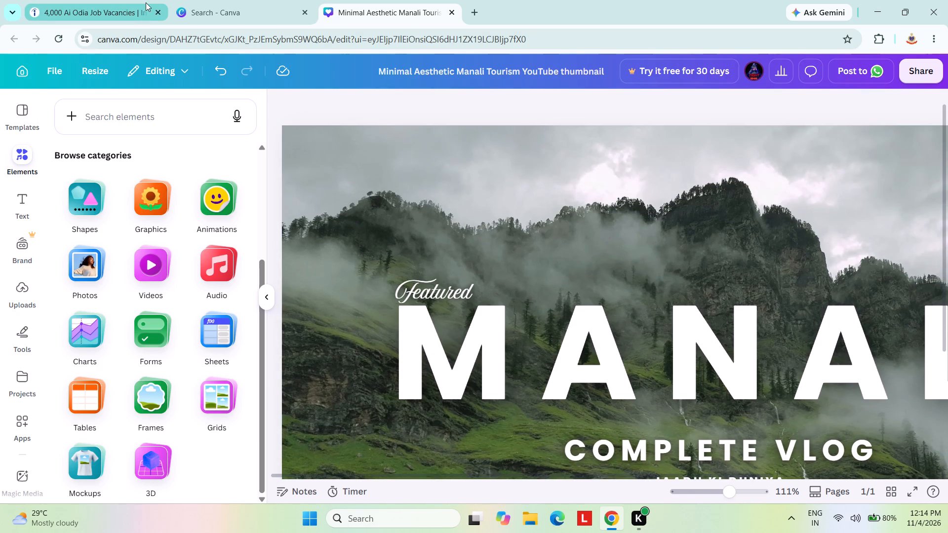
Close the "4,000 Ai Odia Job Vacancies" browser page.
click(160, 12)
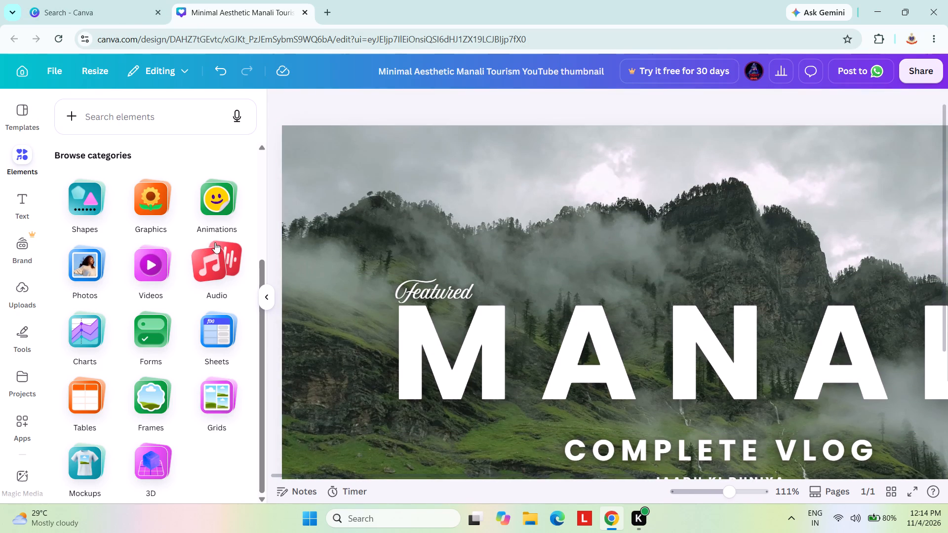
Open the Audio elements and briefly preview the recommended "Deep Melodic Ambience" track.
click(230, 293)
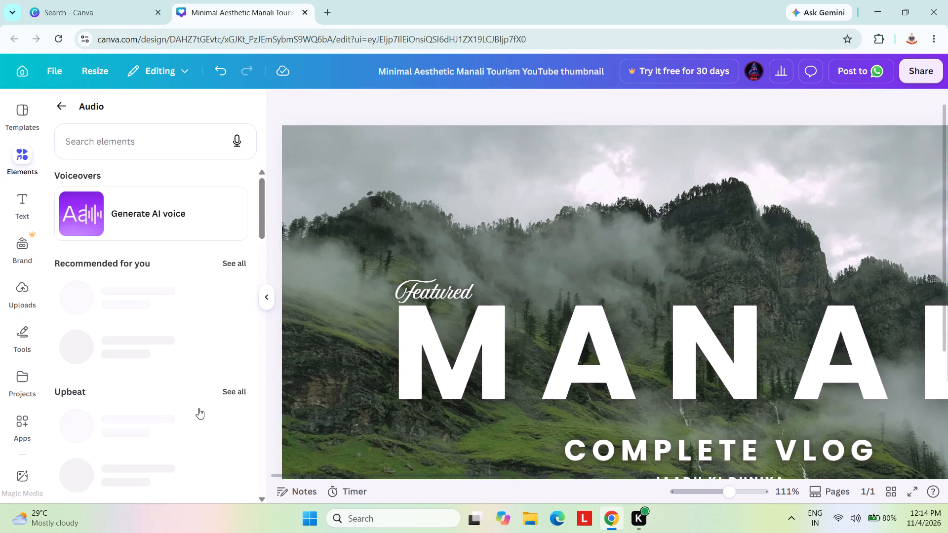
click(75, 301)
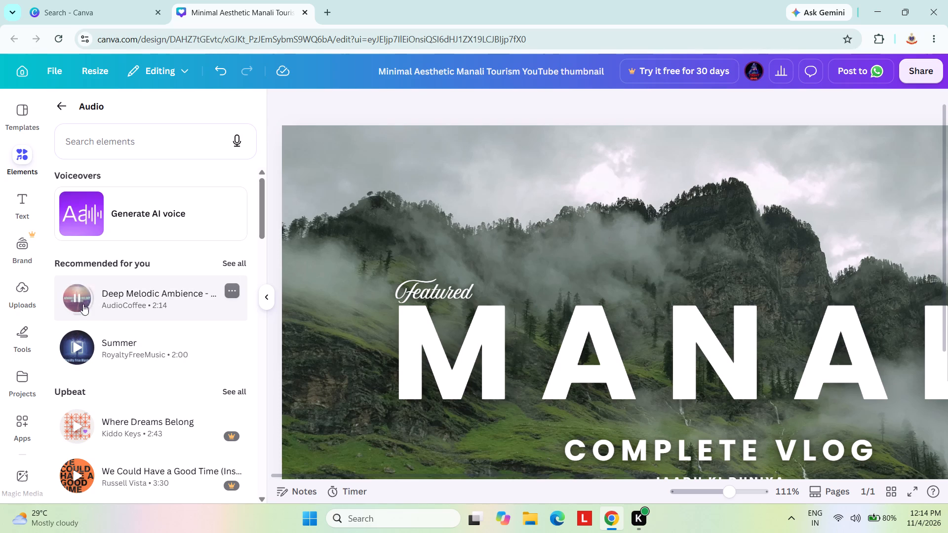
click(75, 301)
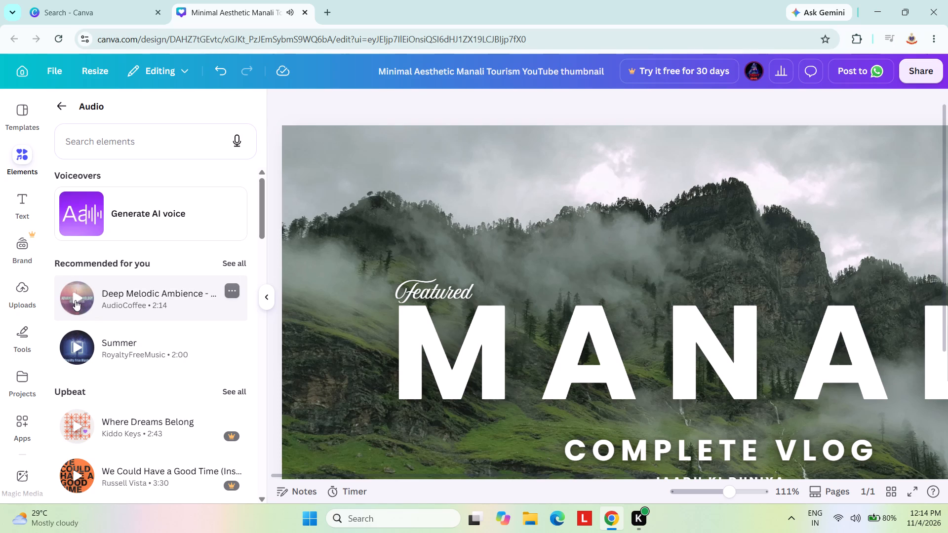
scroll(390, 340, down, 4)
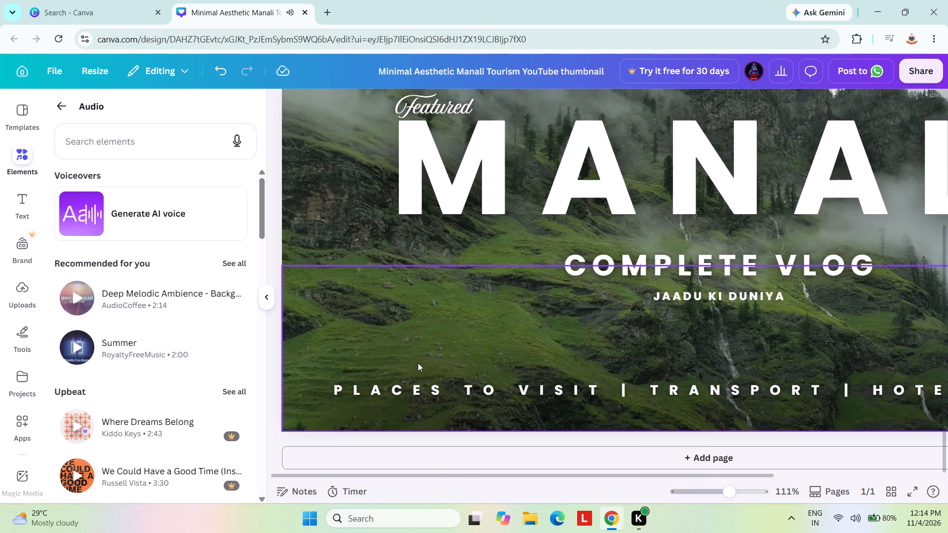
scroll(661, 340, up, 2)
scroll(662, 446, down, 2)
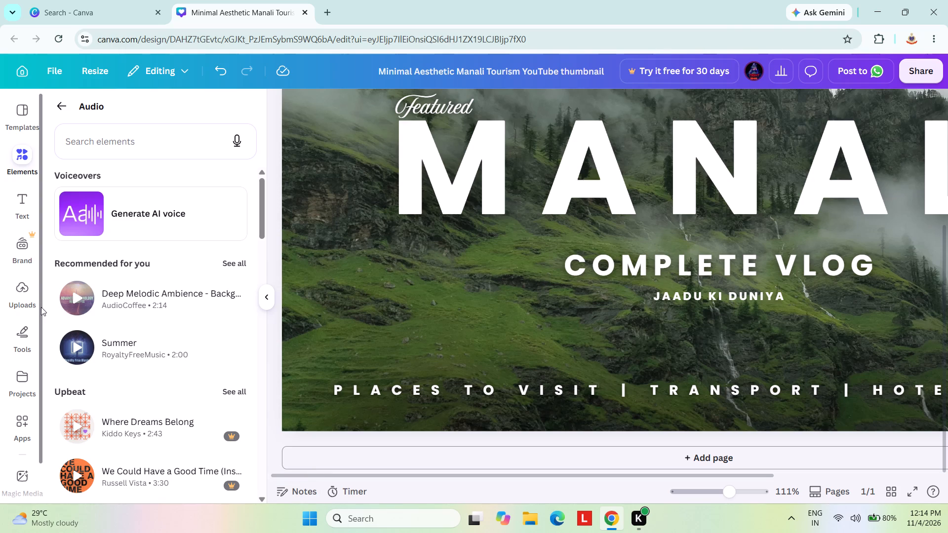
Look at the Brand Kit and its Colours section.
click(22, 256)
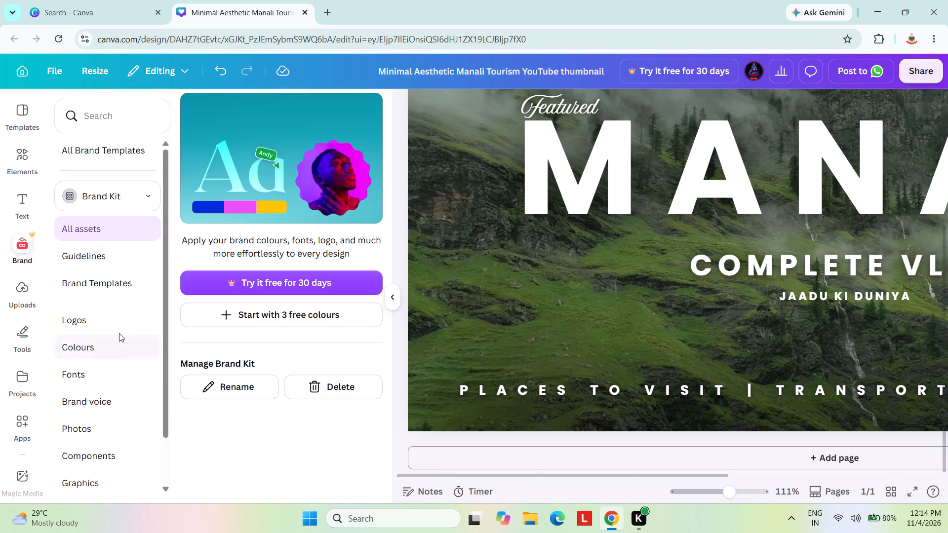
click(119, 333)
click(114, 347)
click(114, 346)
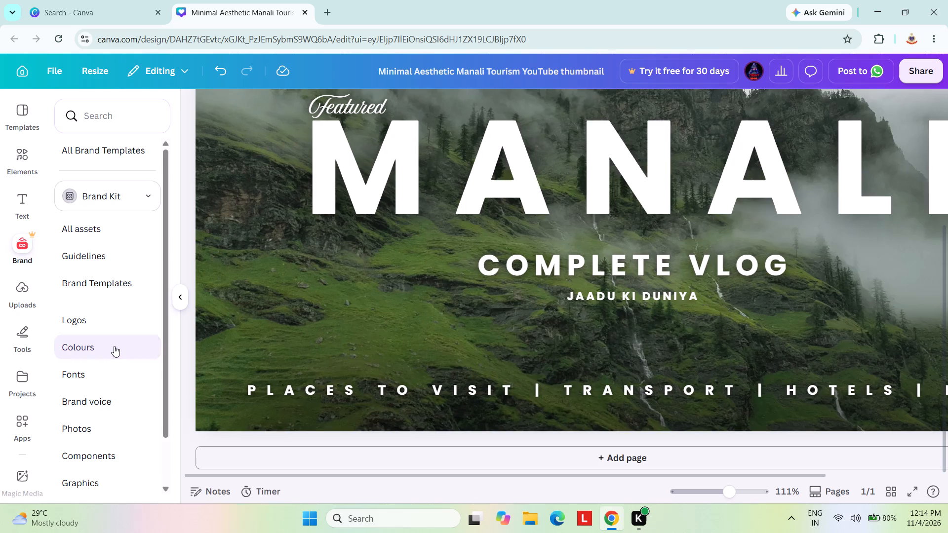
Move the COMPLETE VLOG text slightly up, closer beneath the MANALI title and kept centred.
scroll(322, 243, up, 2)
scroll(333, 256, down, 2)
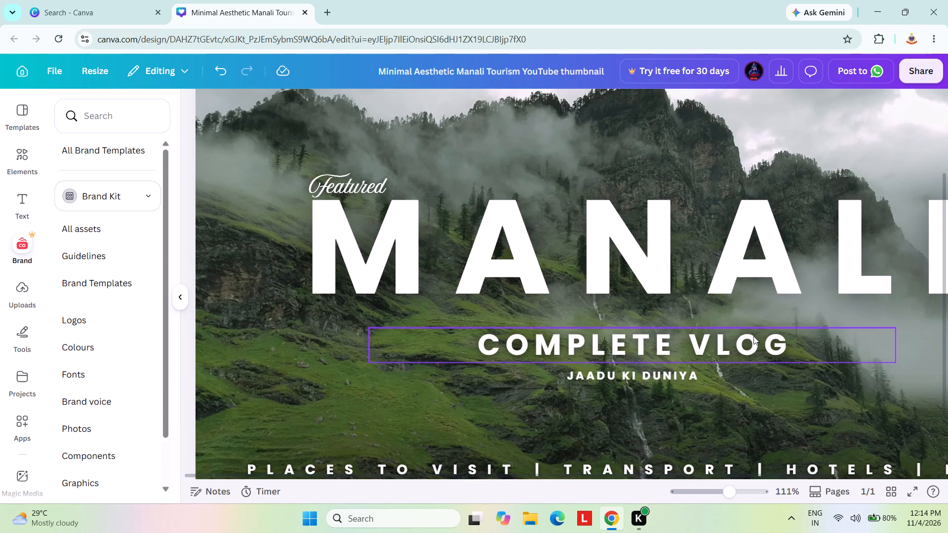
click(753, 336)
drag(701, 347, 699, 335)
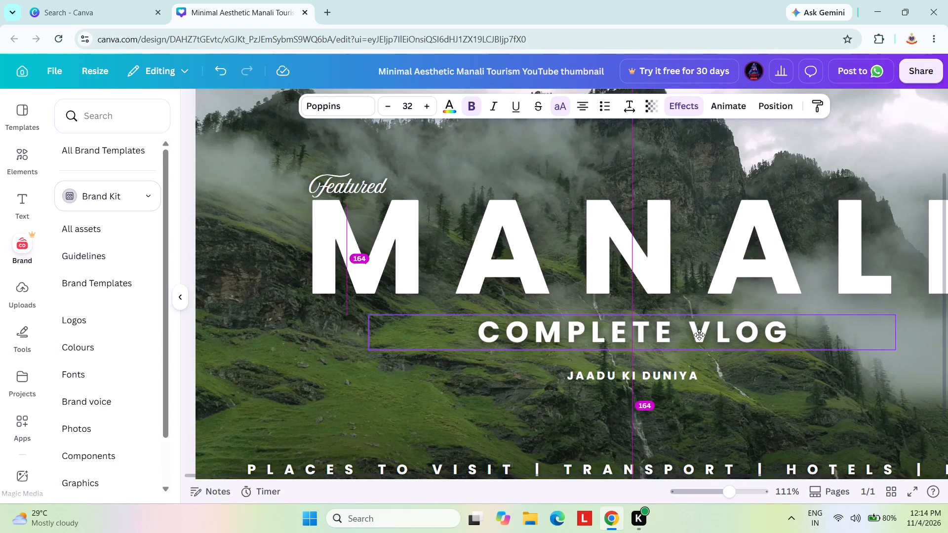
drag(699, 335, 701, 333)
click(737, 408)
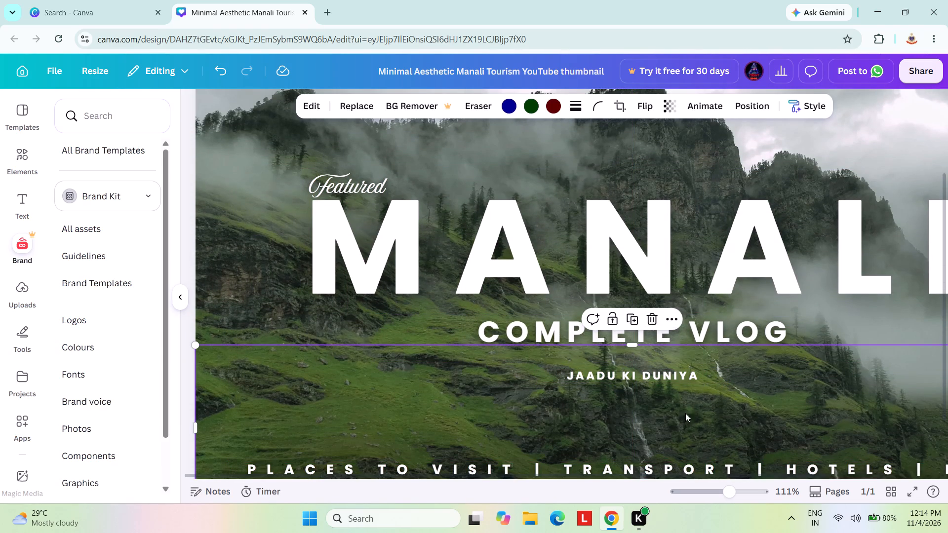
Move the JAADU KI DUNIYA text slightly up, closer beneath COMPLETE VLOG.
click(632, 377)
drag(632, 375, 634, 366)
click(706, 416)
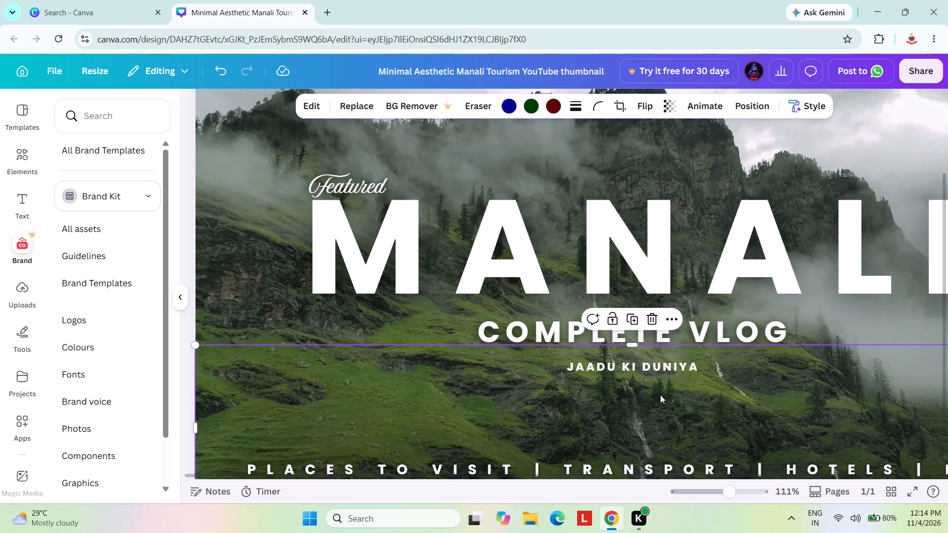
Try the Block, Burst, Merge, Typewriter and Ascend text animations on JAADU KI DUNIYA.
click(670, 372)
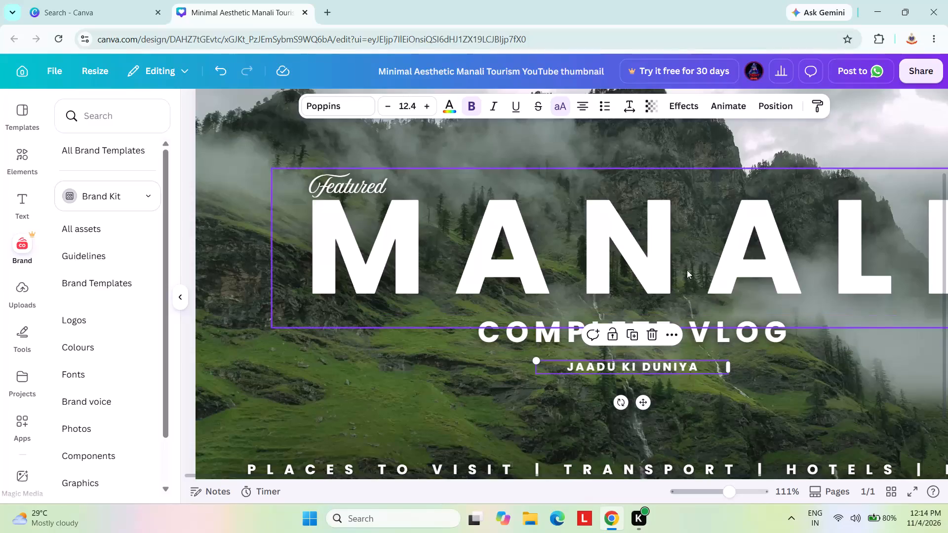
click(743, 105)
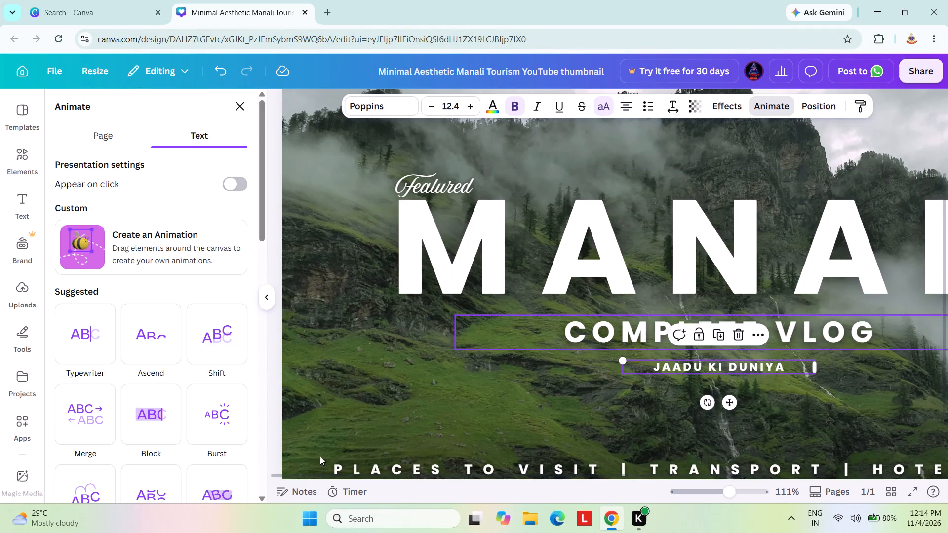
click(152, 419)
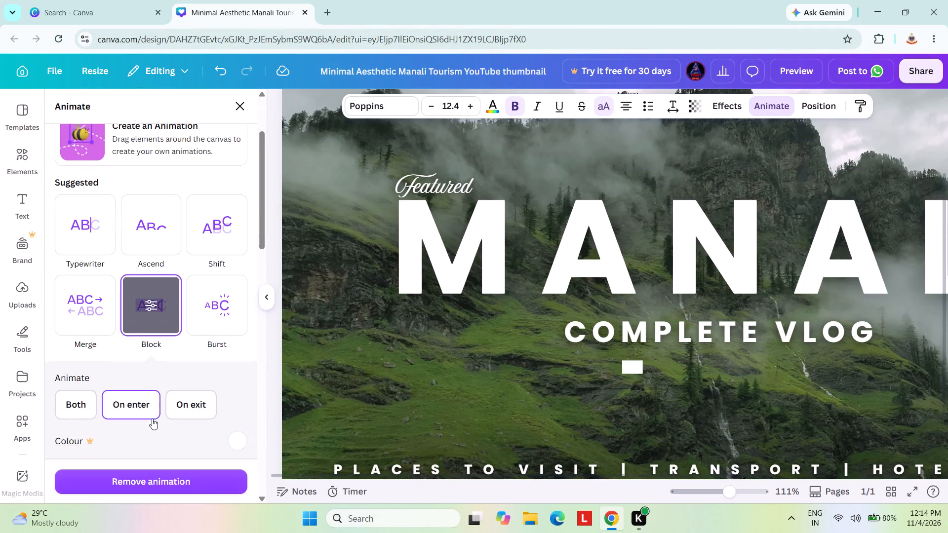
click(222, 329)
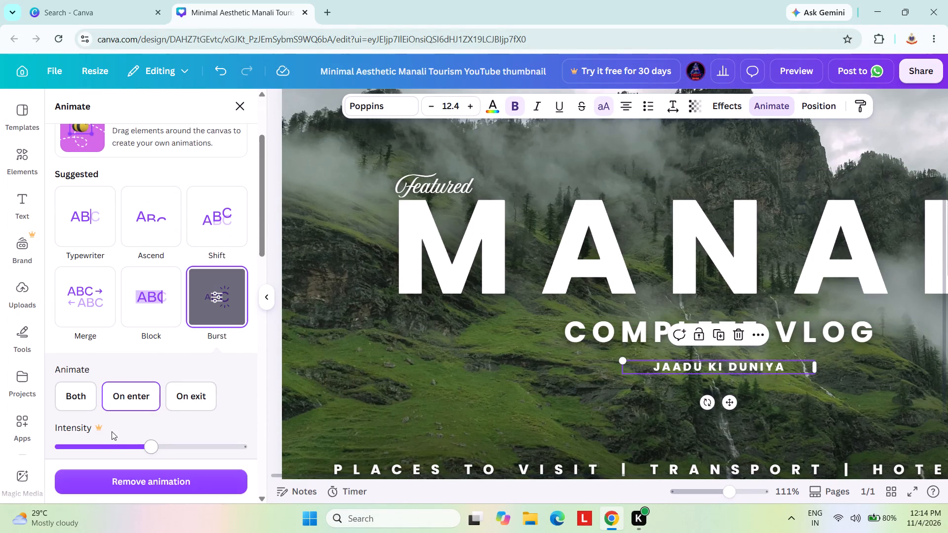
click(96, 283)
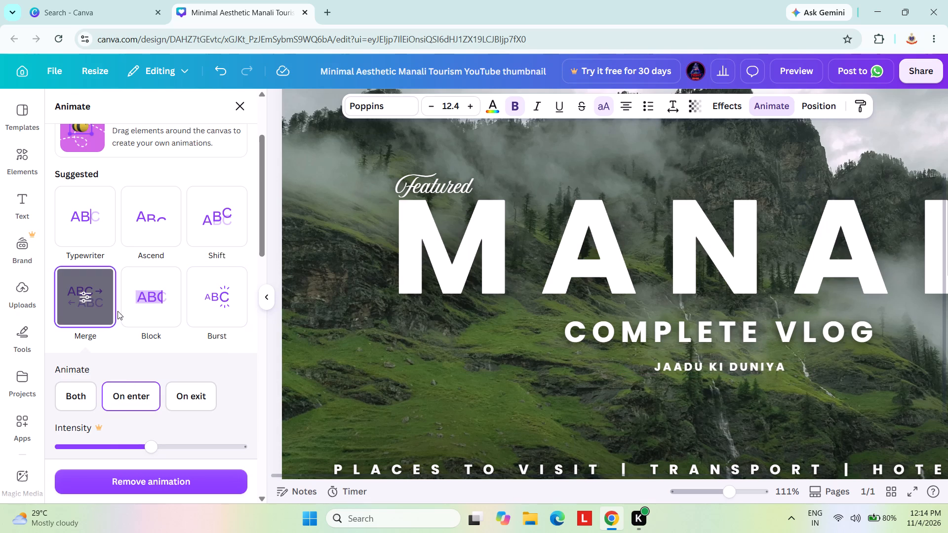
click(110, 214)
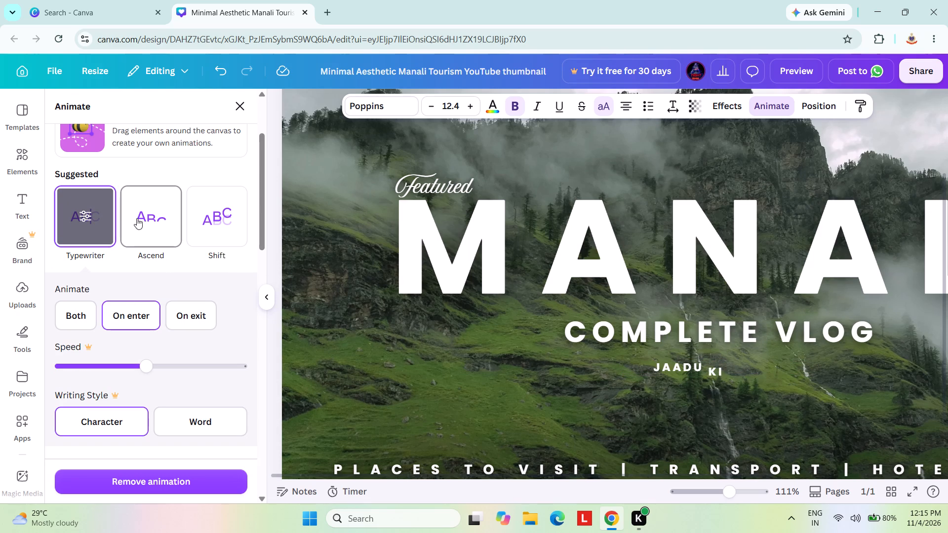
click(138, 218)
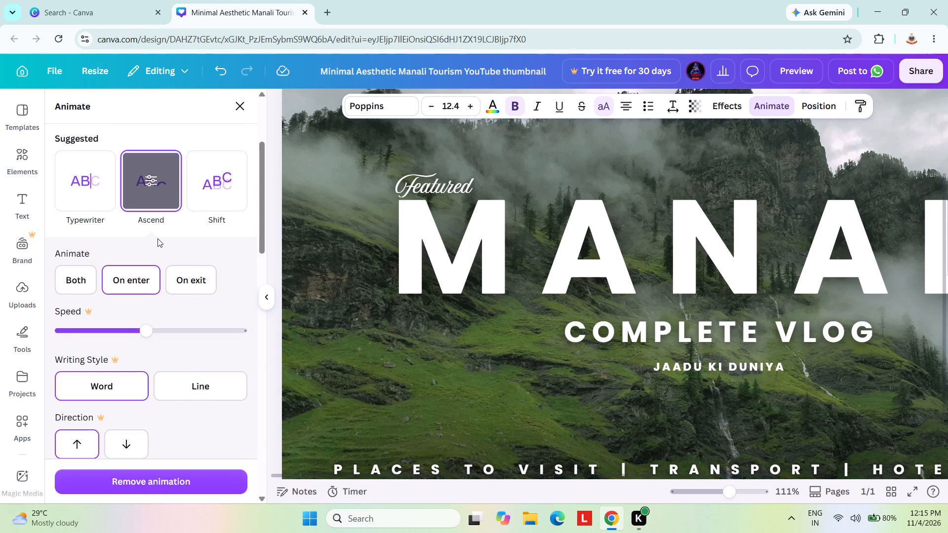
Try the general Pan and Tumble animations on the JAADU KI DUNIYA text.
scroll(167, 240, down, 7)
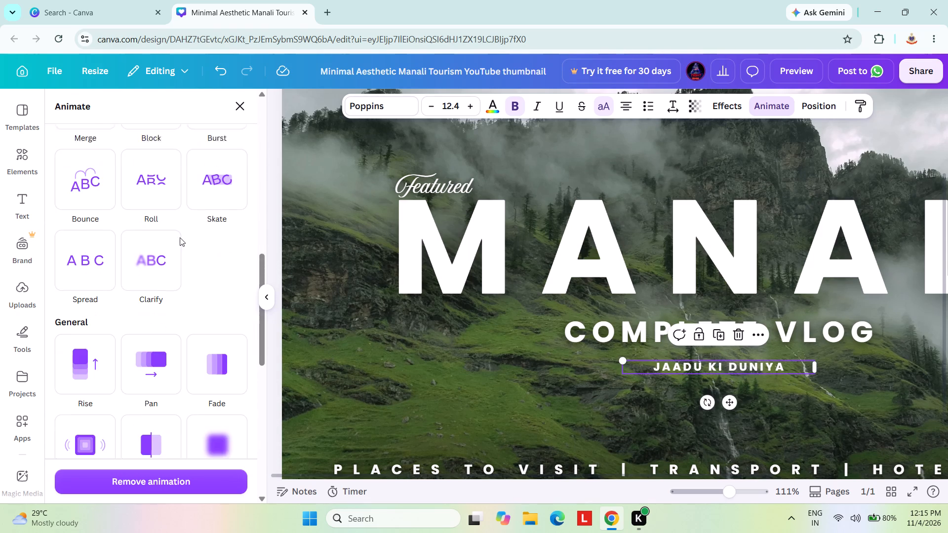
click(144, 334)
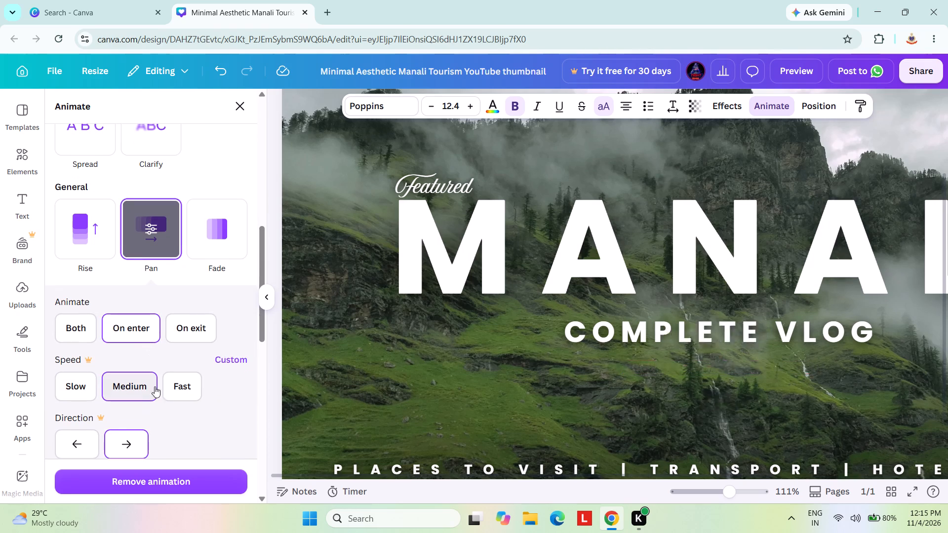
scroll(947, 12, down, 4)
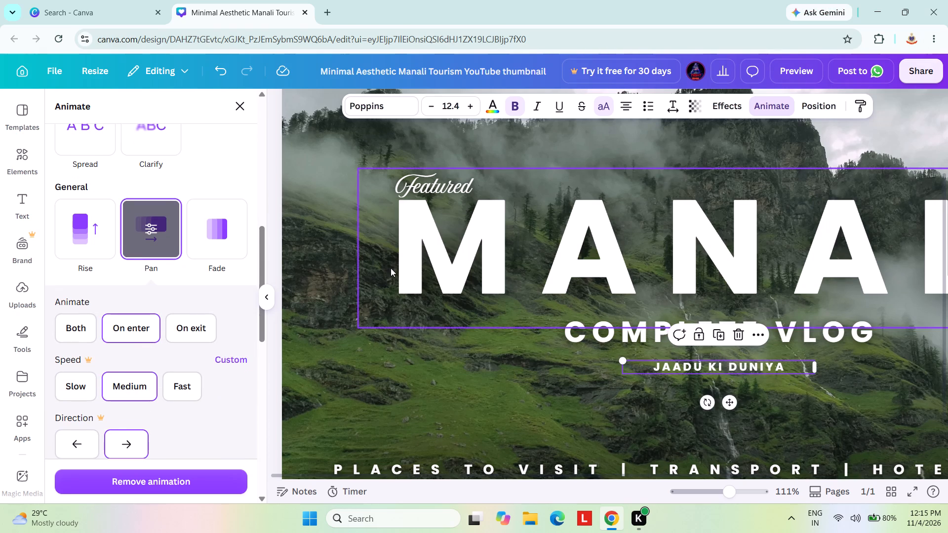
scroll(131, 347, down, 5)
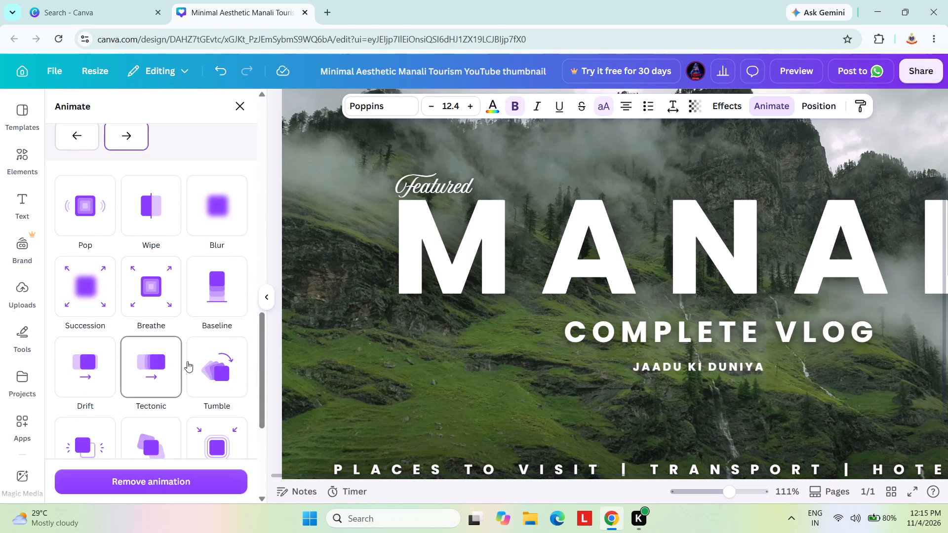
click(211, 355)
Add the Wiggle, Rotate, Flicker and Pulse add-on effects to the JAADU KI DUNIYA text.
scroll(185, 385, down, 3)
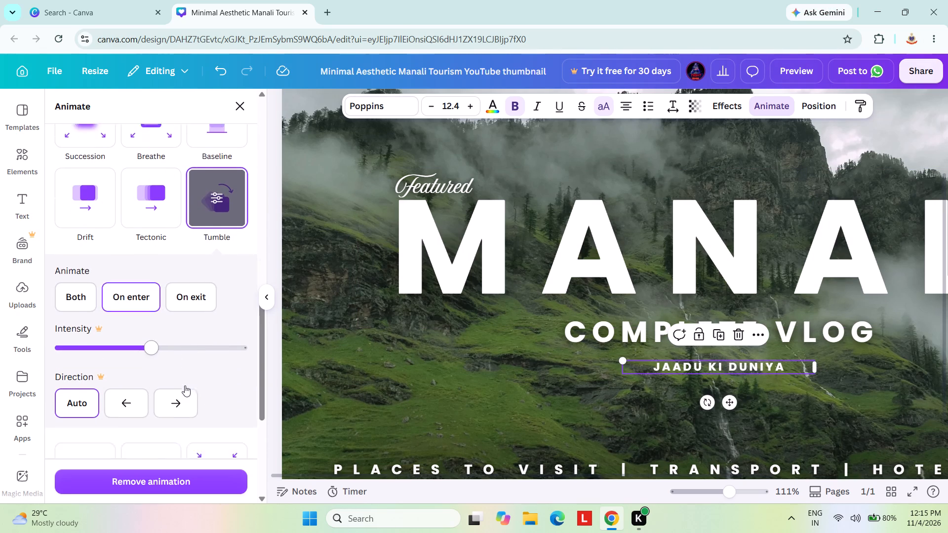
scroll(185, 385, down, 2)
click(109, 398)
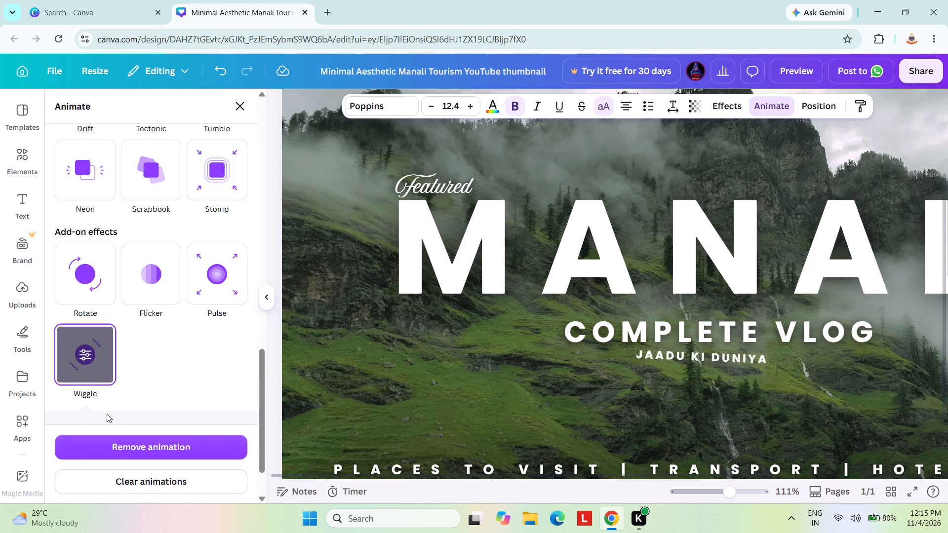
click(86, 267)
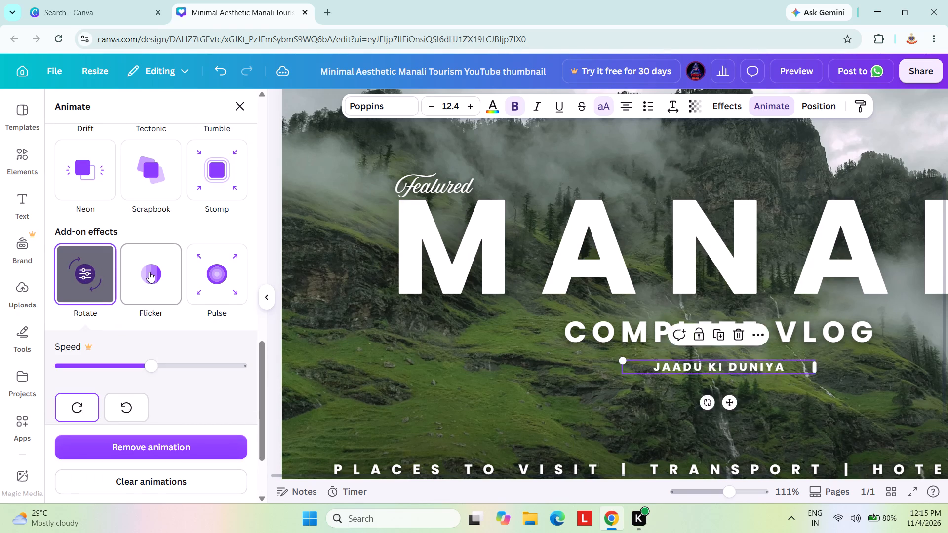
click(150, 271)
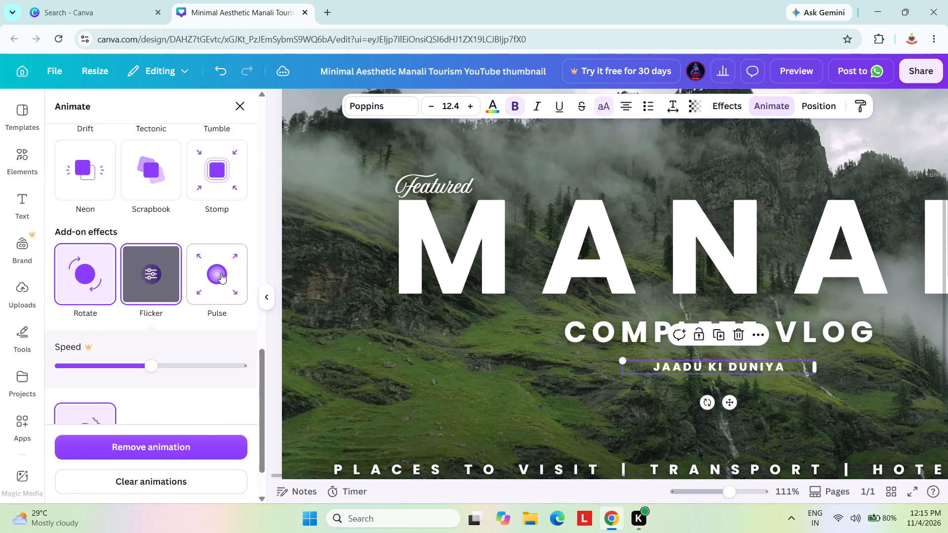
click(221, 273)
Try the Neon animation on JAADU KI DUNIYA, then apply Scrapbook instead.
click(81, 158)
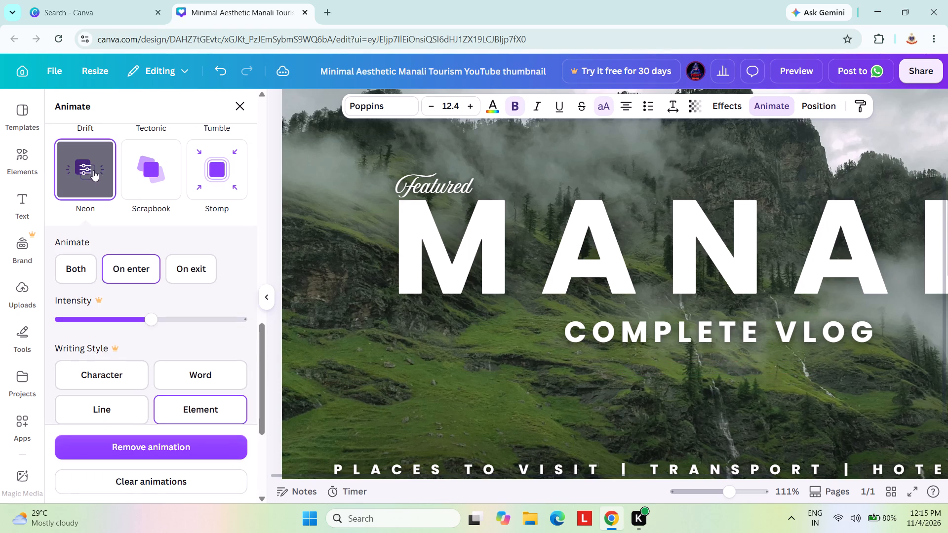
click(147, 181)
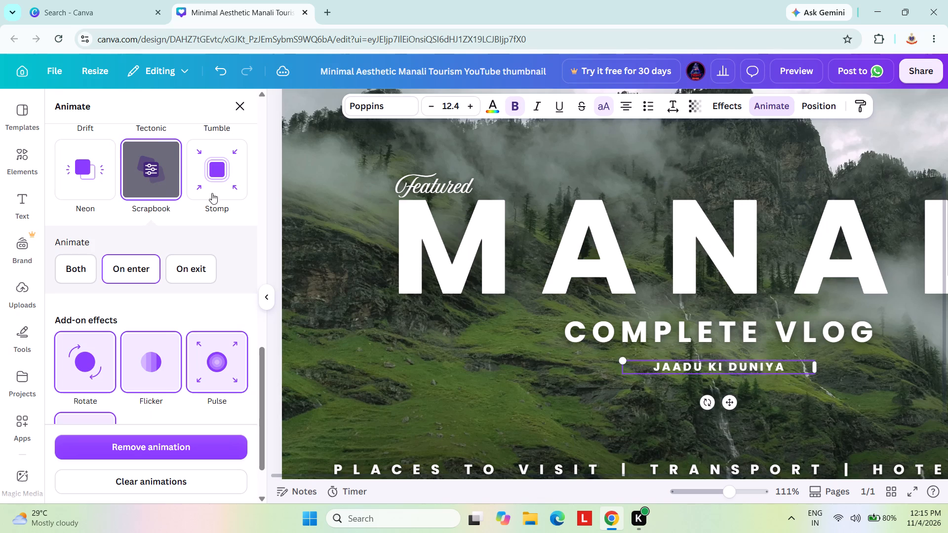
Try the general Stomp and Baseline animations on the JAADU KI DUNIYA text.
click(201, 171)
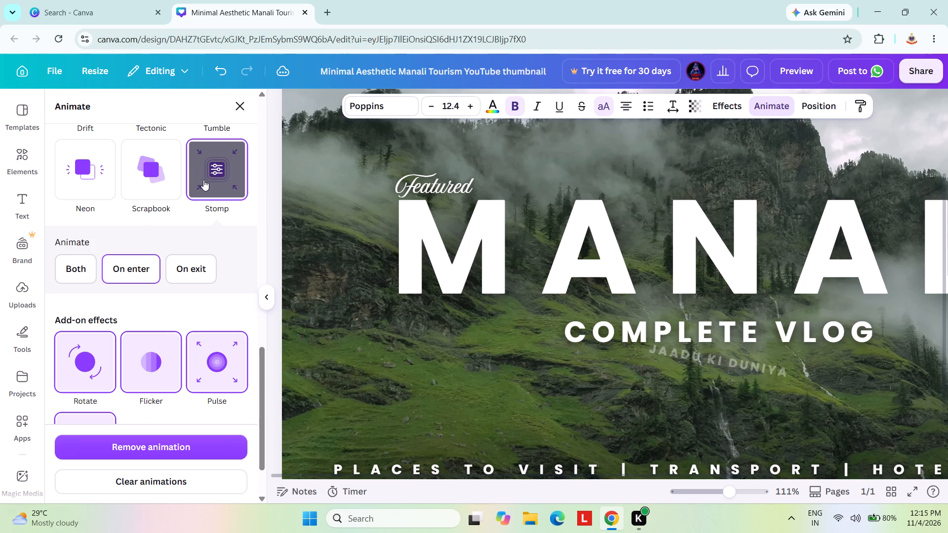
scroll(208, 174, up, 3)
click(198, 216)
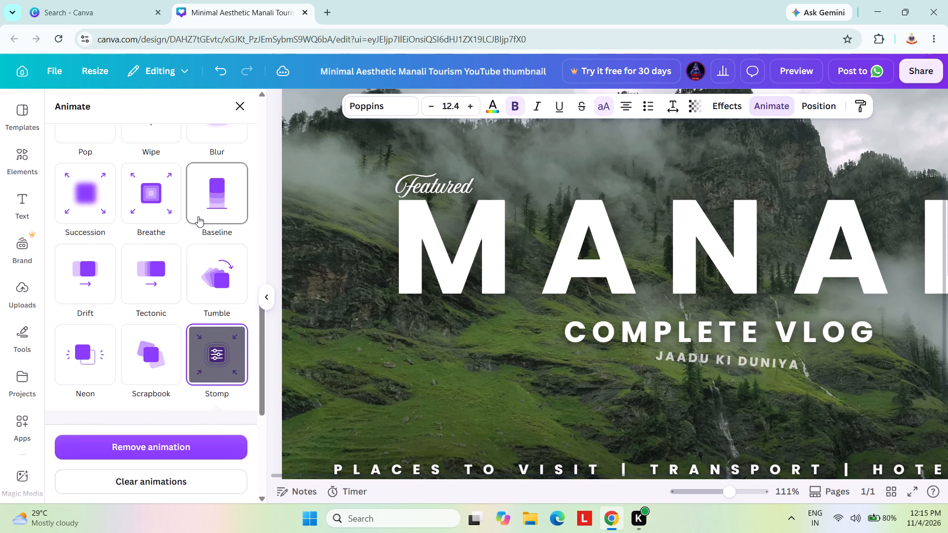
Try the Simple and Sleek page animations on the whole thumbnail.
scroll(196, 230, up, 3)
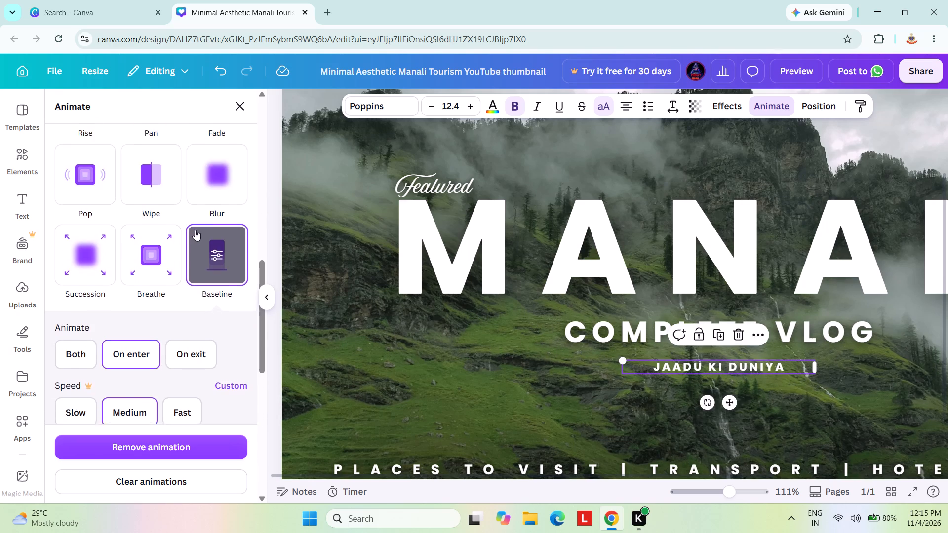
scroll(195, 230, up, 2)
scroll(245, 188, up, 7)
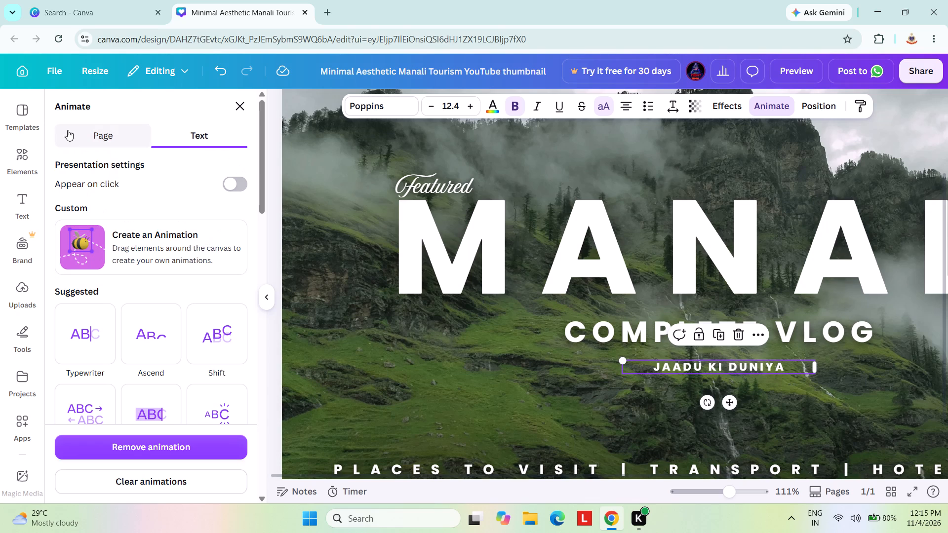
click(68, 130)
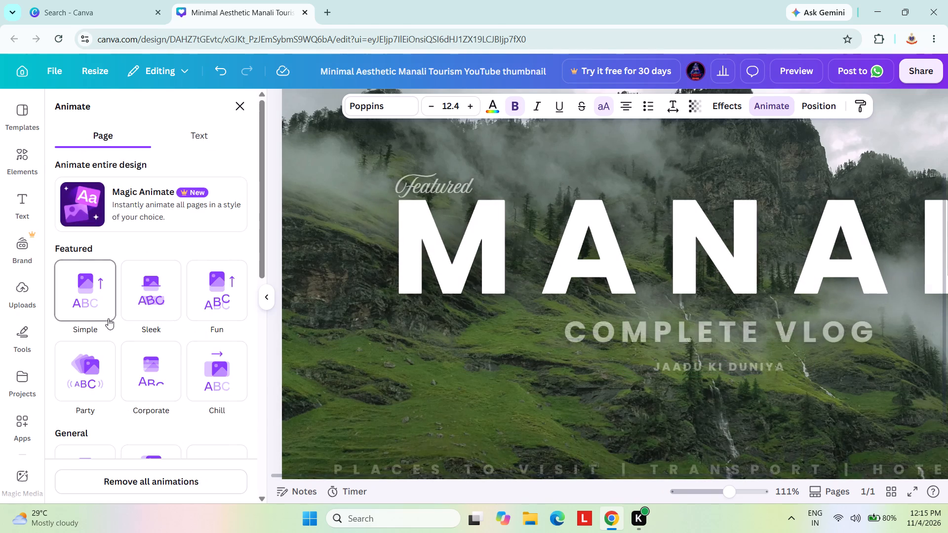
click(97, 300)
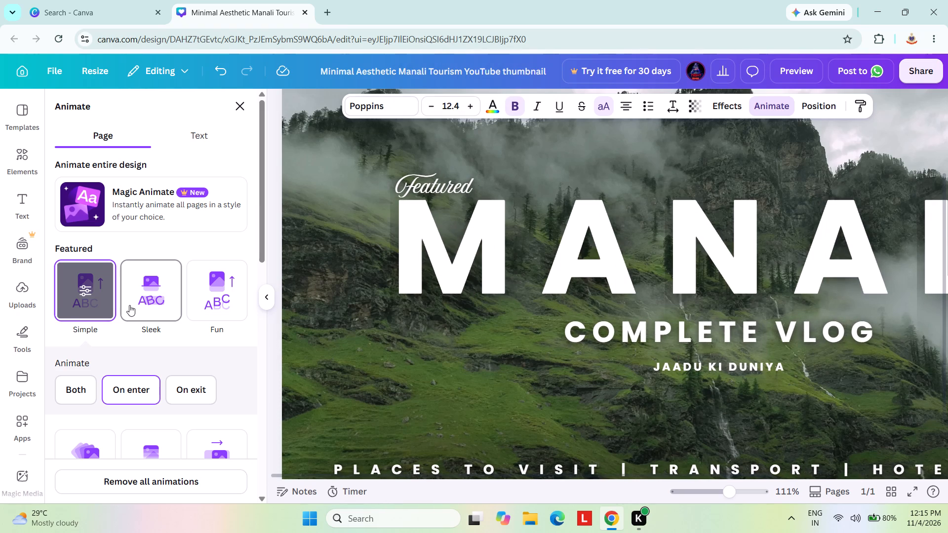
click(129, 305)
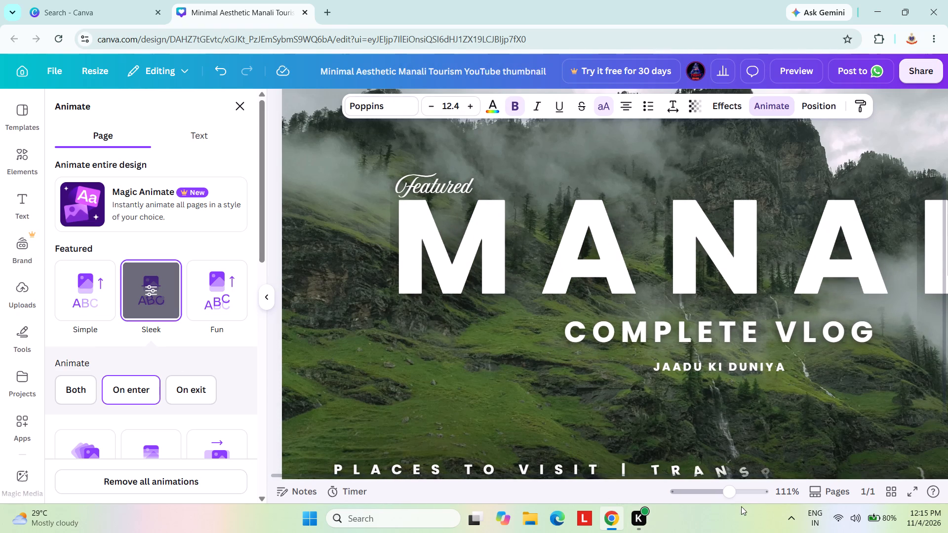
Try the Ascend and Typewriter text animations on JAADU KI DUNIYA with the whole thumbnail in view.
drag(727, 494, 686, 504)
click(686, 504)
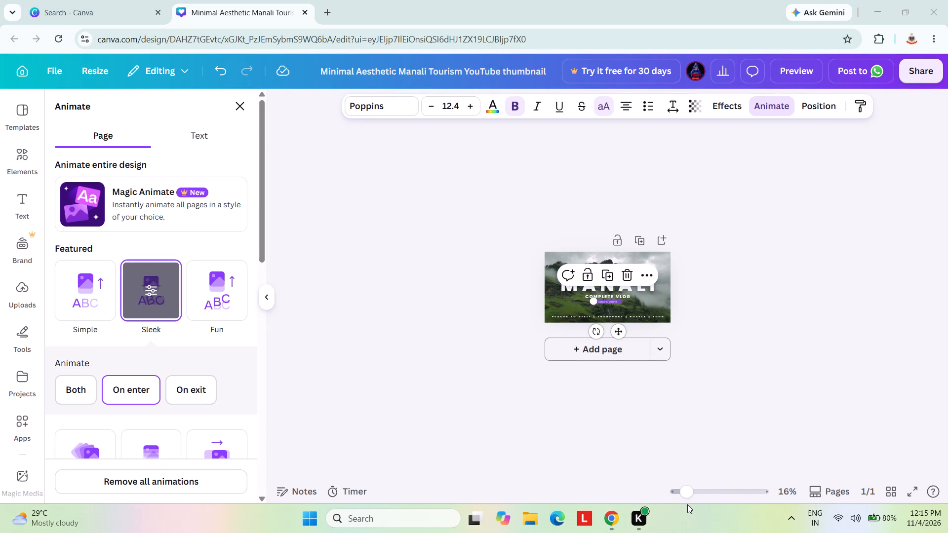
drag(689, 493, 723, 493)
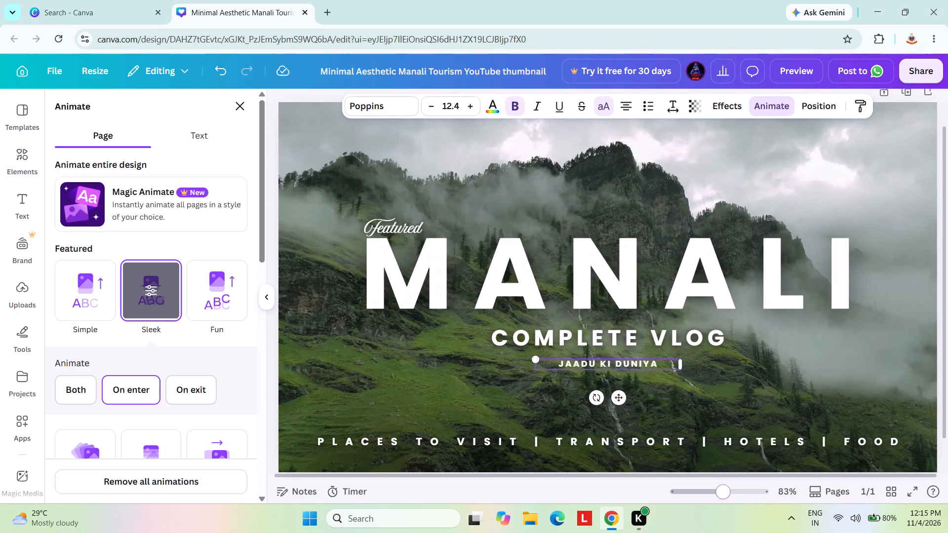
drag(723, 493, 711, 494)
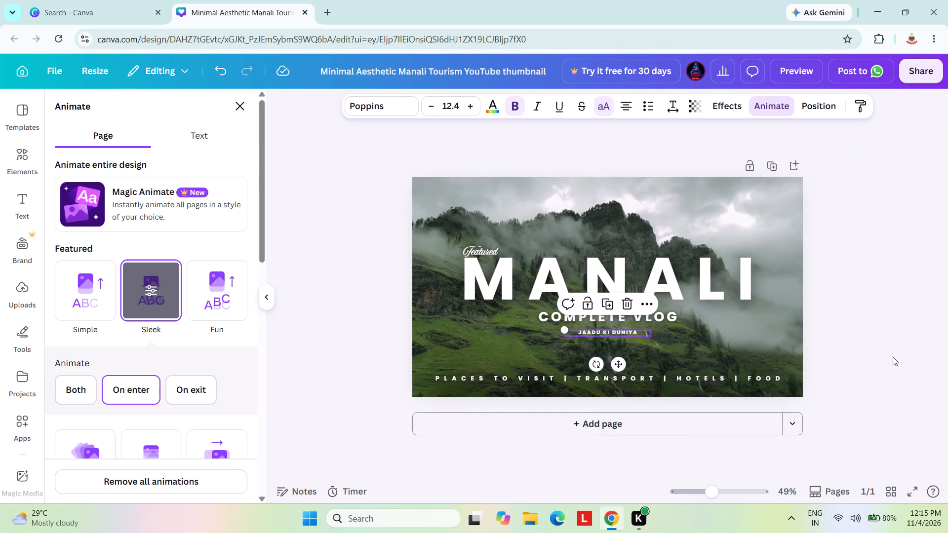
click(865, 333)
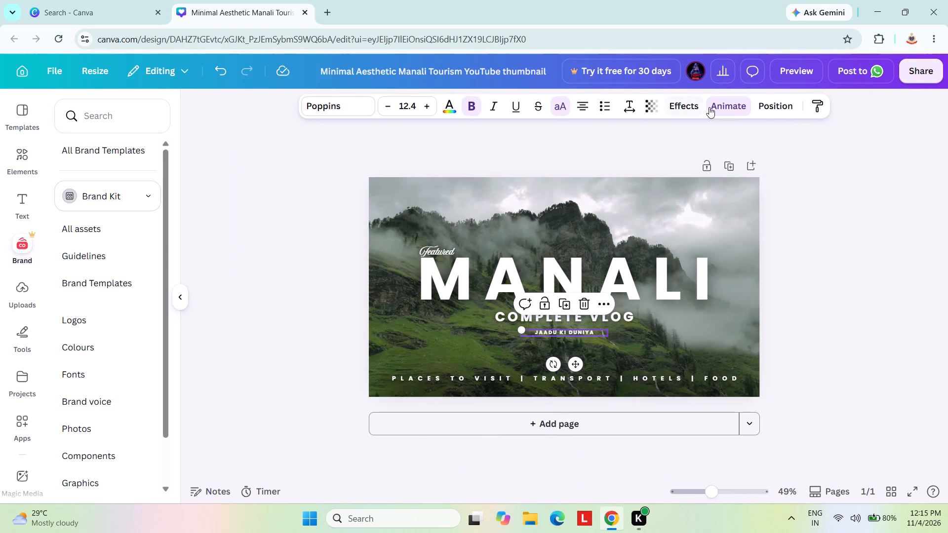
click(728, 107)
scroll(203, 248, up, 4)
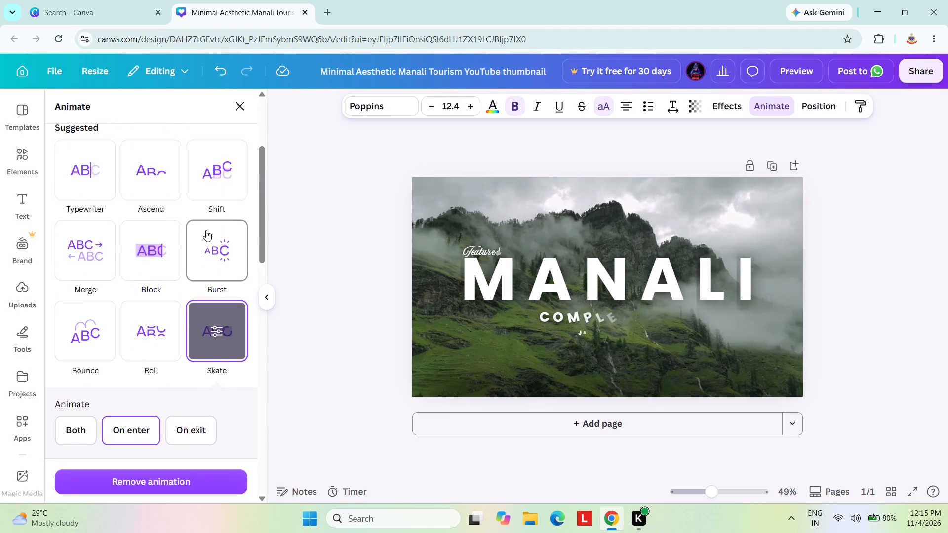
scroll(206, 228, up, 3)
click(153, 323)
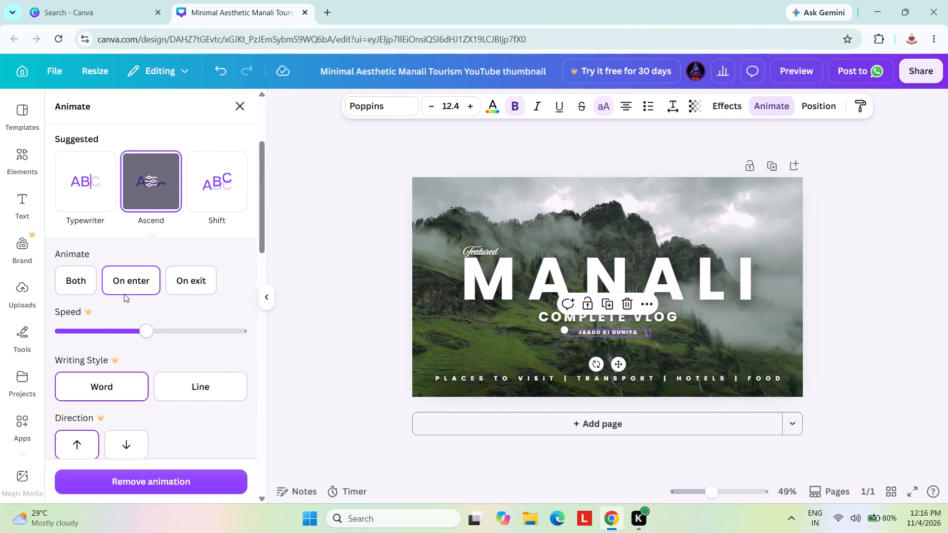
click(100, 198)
Try the Simple page animation, then apply Sleek to the whole page on enter and deselect the text.
scroll(113, 194, up, 6)
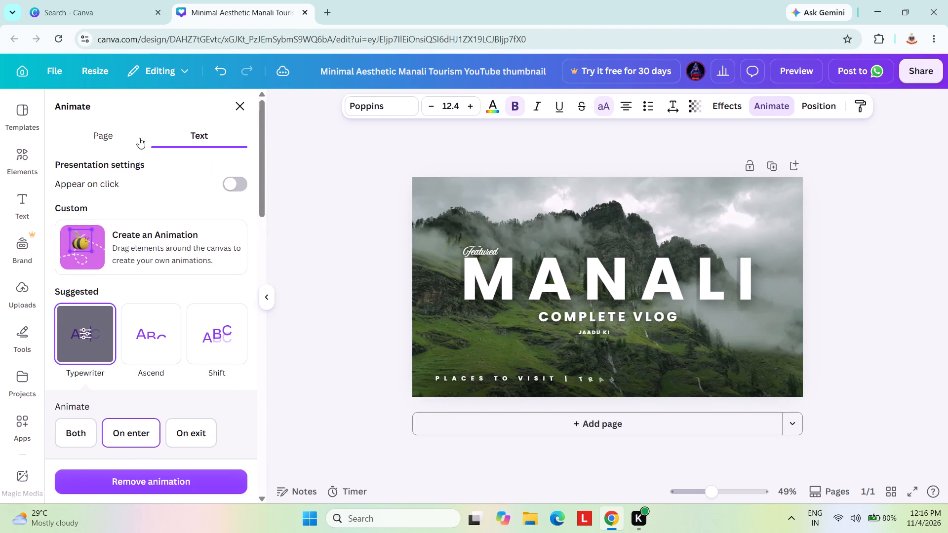
click(127, 125)
click(107, 300)
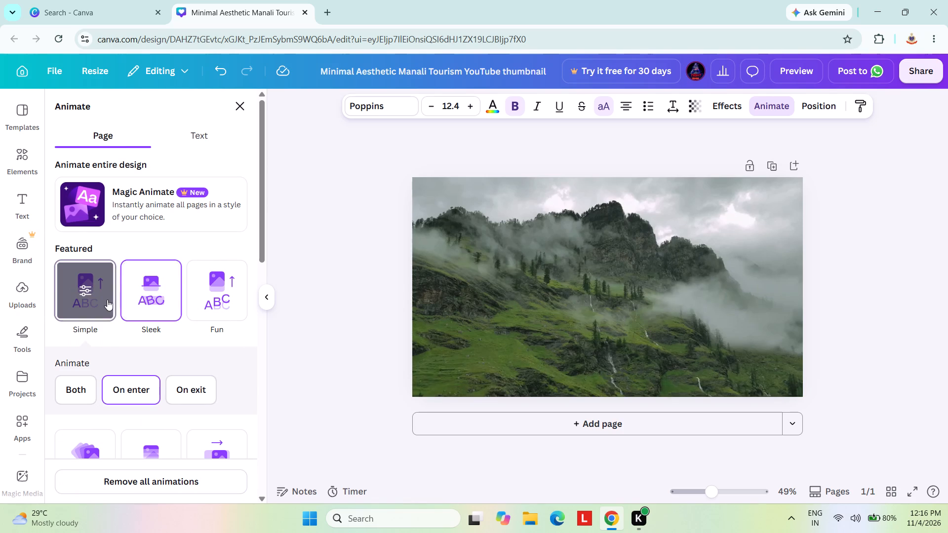
click(152, 296)
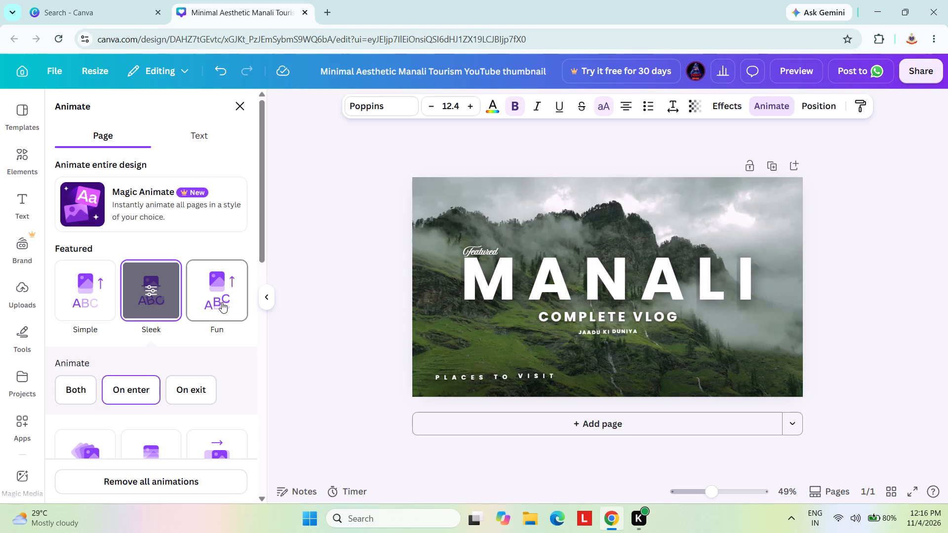
click(140, 297)
scroll(140, 359, down, 1)
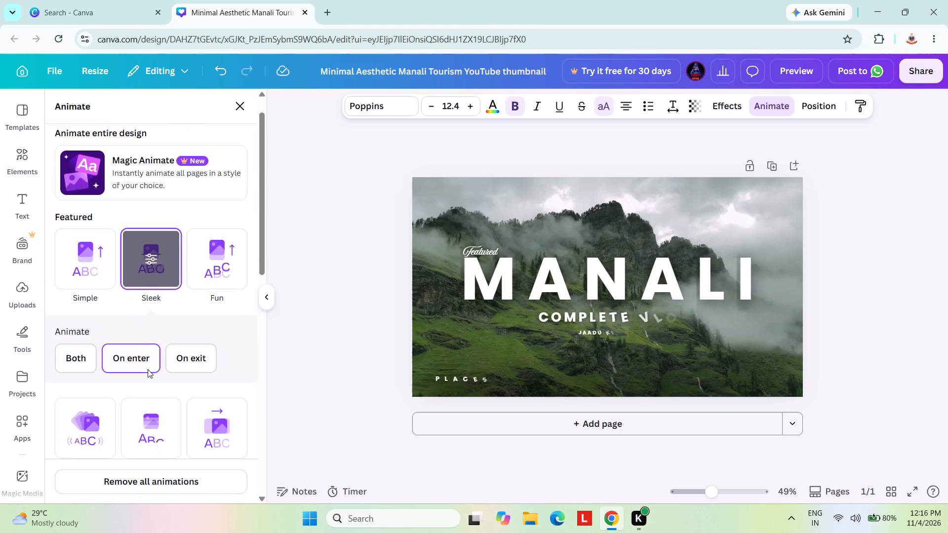
scroll(148, 369, down, 1)
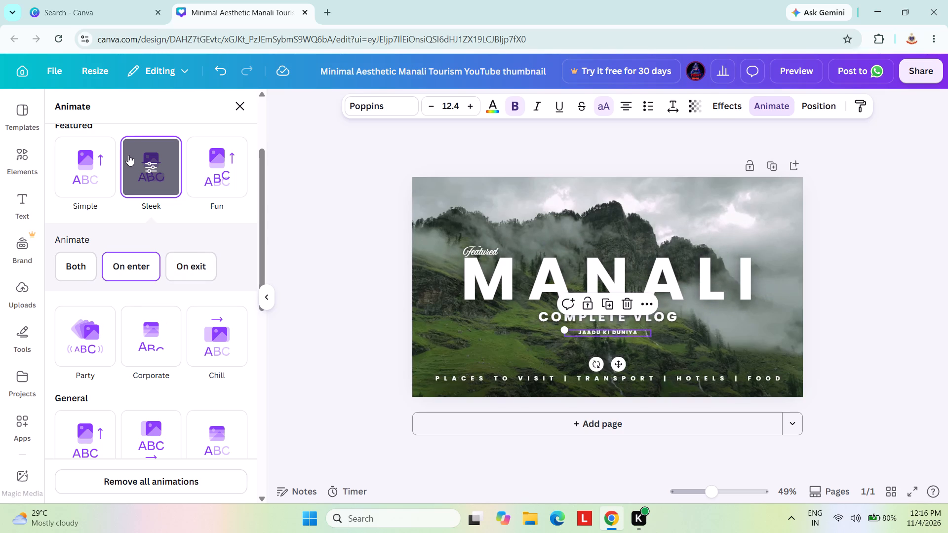
click(158, 172)
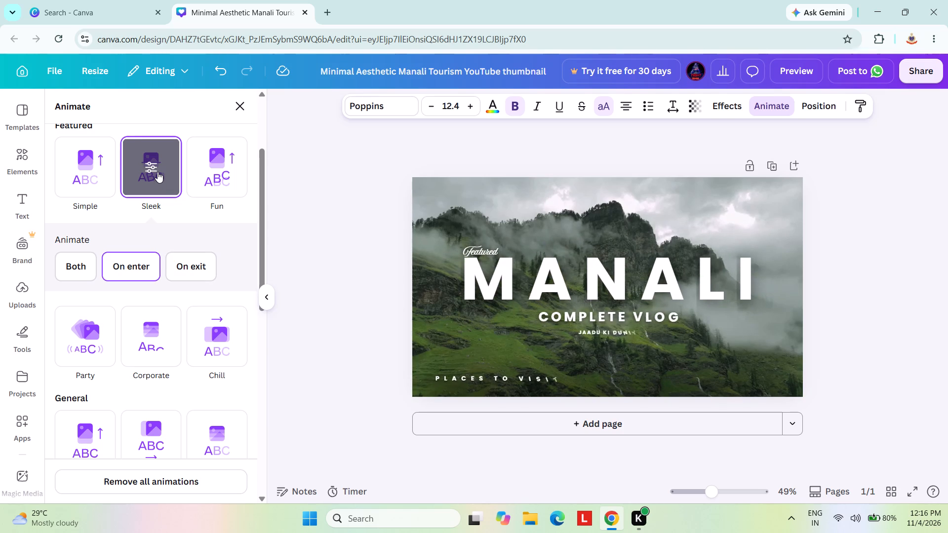
scroll(158, 172, up, 2)
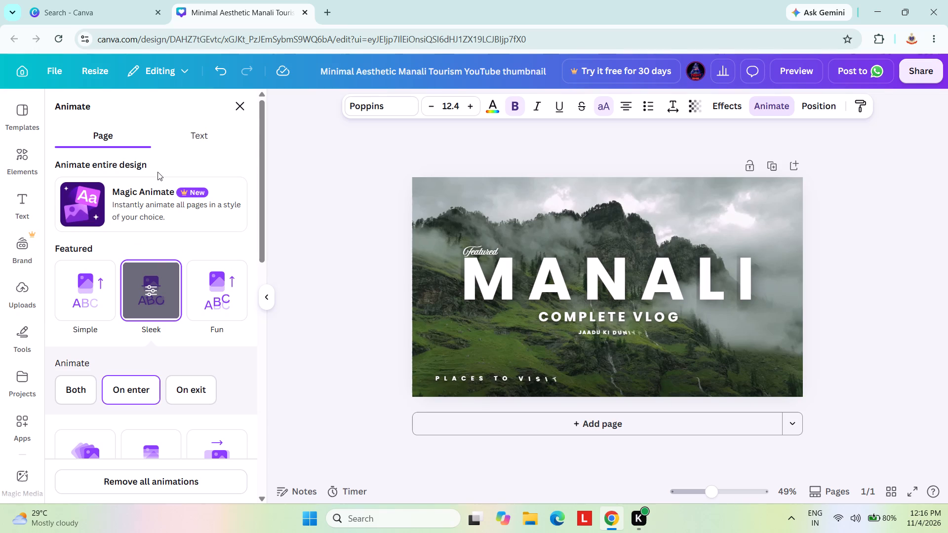
scroll(158, 171, up, 1)
click(304, 185)
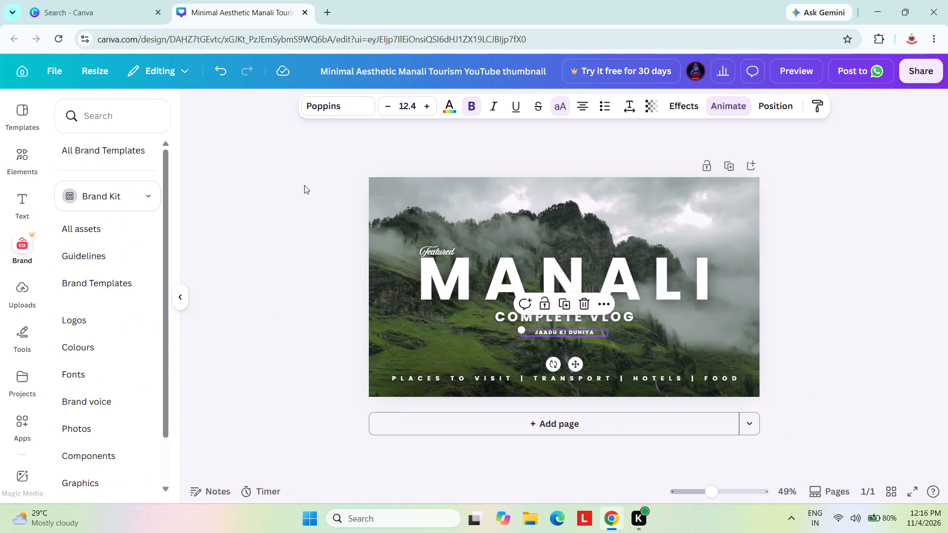
click(300, 293)
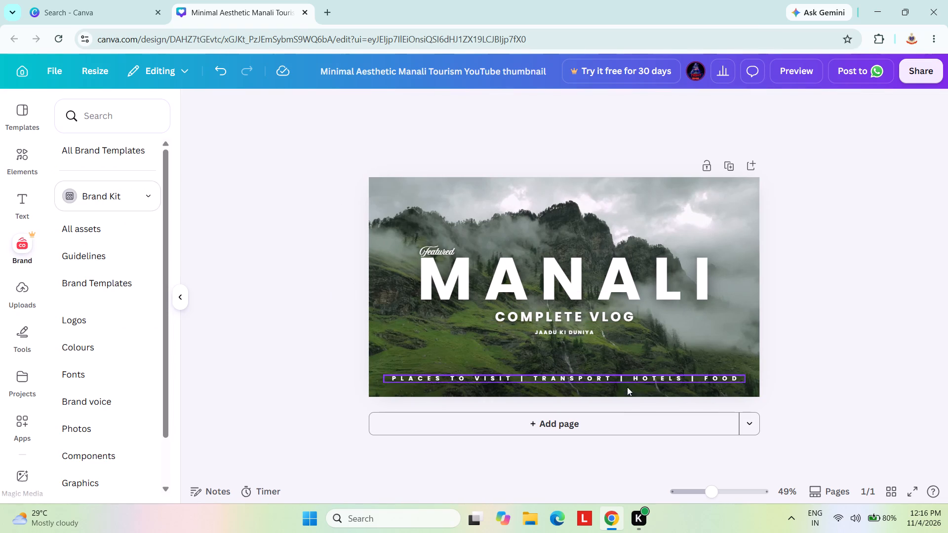
Play the thumbnail in full screen and scrub through its timeline to examine the page animation.
click(924, 487)
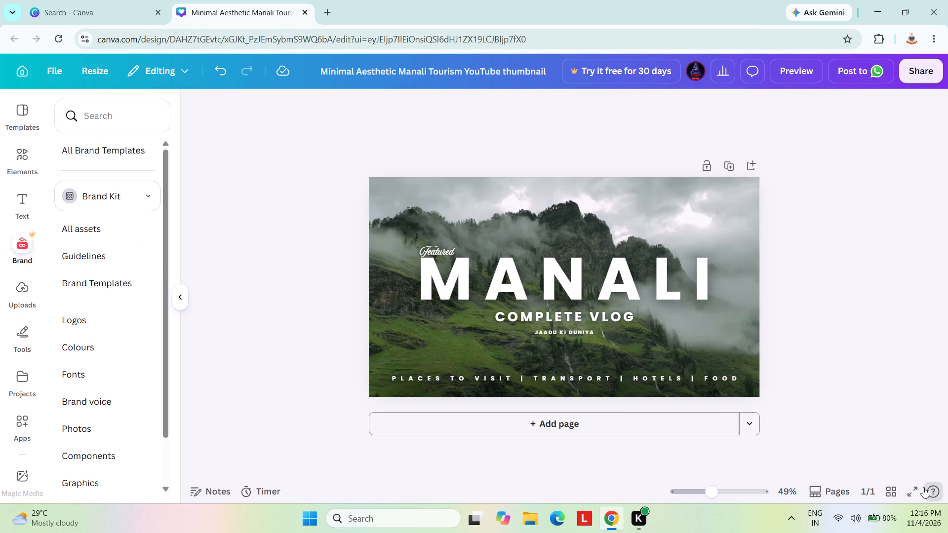
click(912, 492)
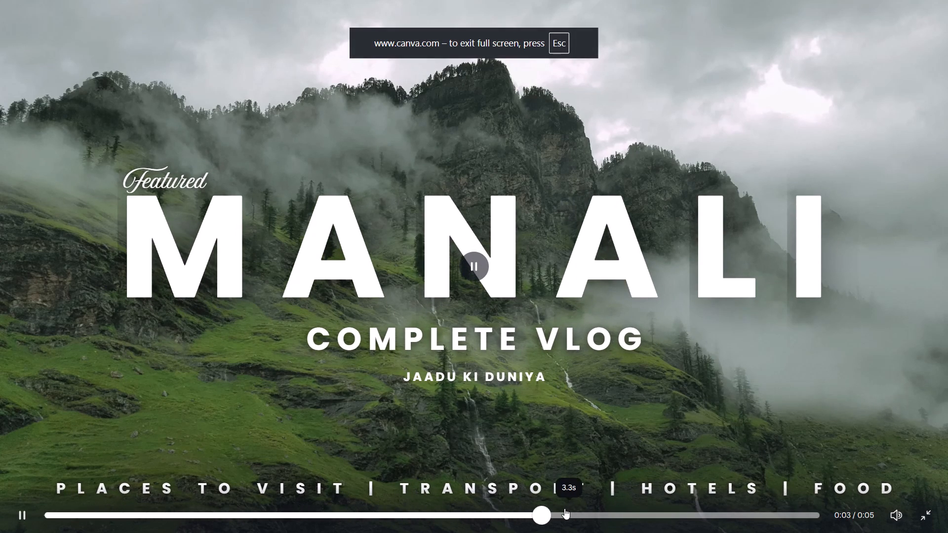
drag(562, 512, 0, 532)
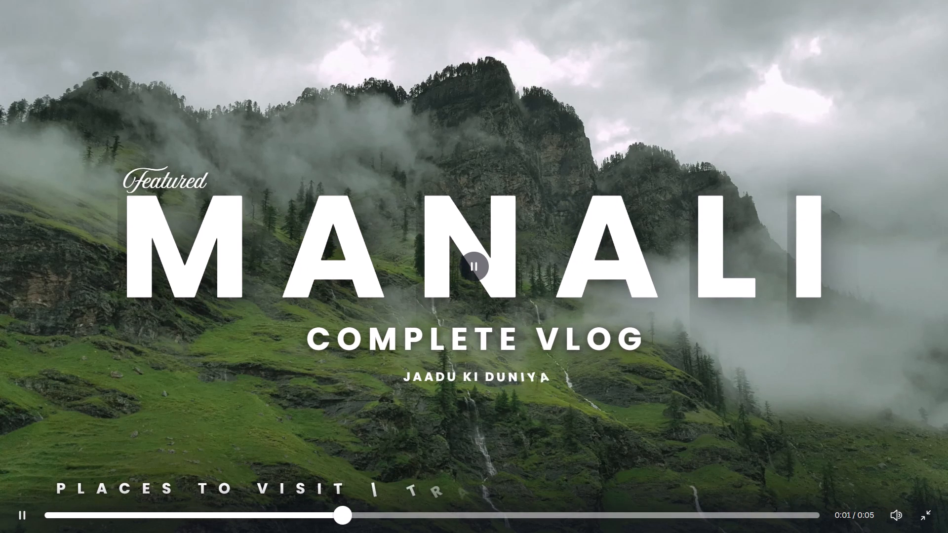
drag(557, 514, 380, 526)
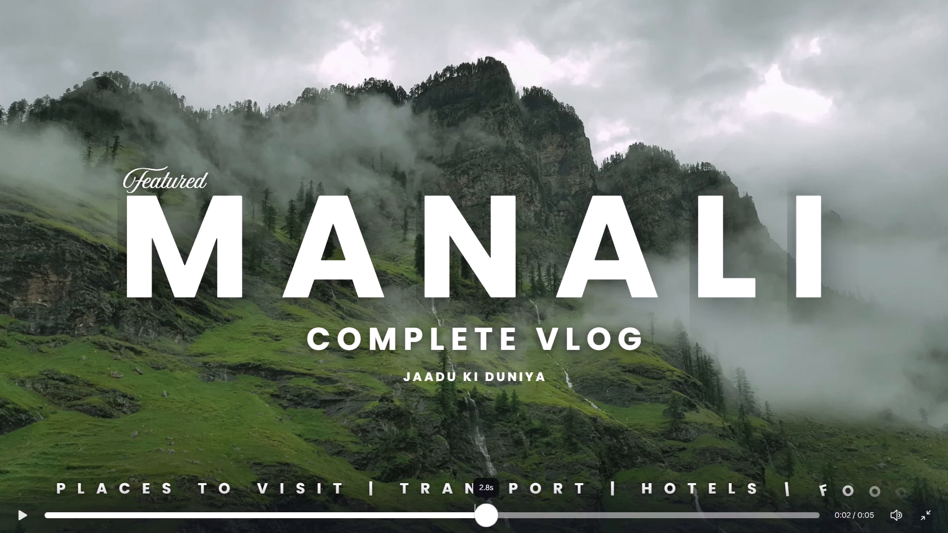
drag(380, 526, 0, 532)
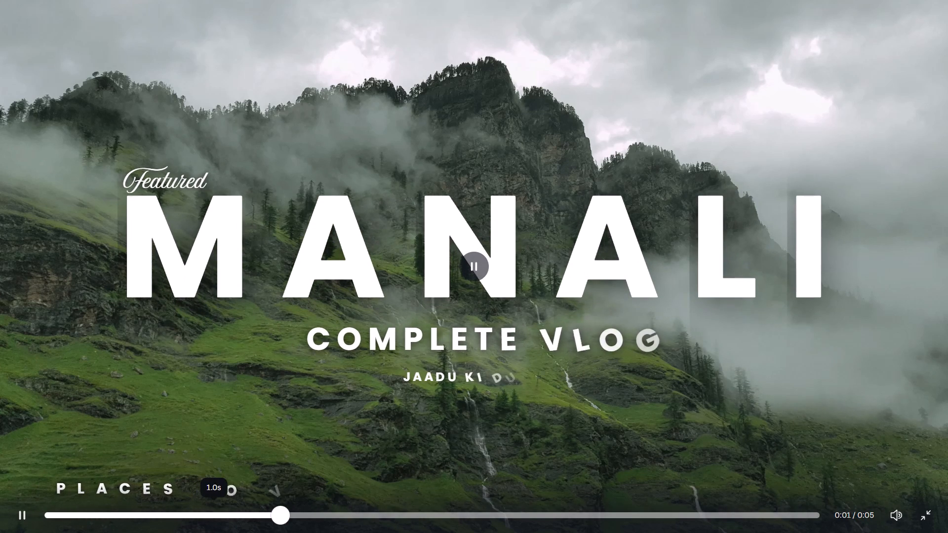
click(925, 518)
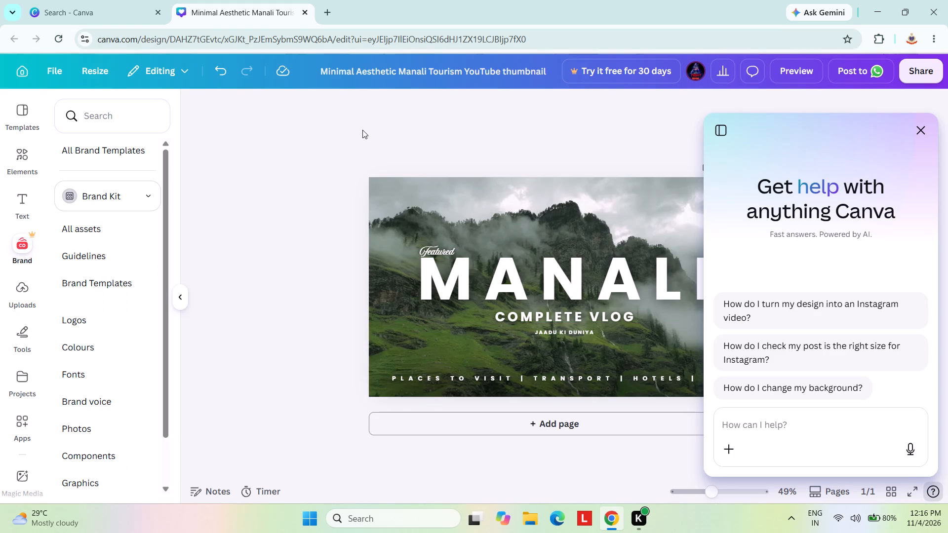
click(357, 161)
click(917, 133)
Set the page timing to 11.5 s from the background image's options and play the design in full screen.
click(660, 212)
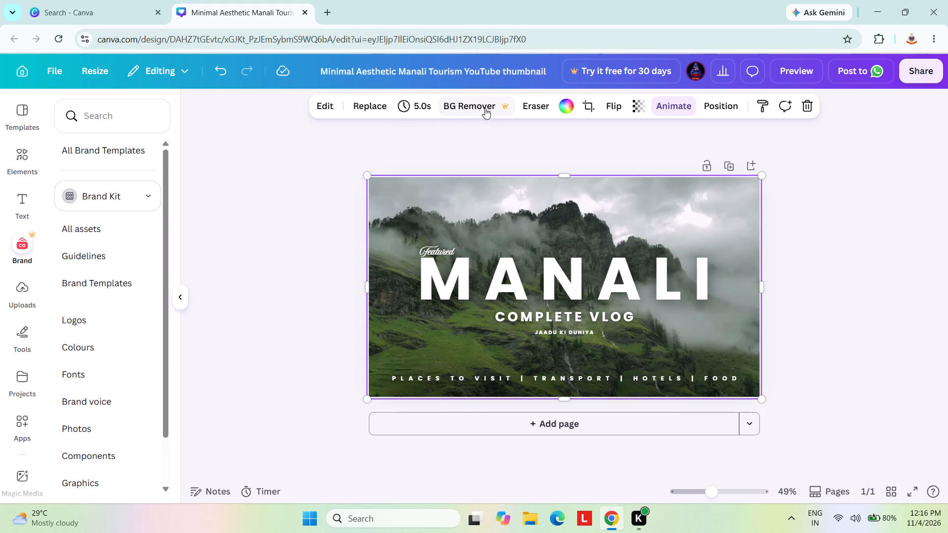
click(408, 113)
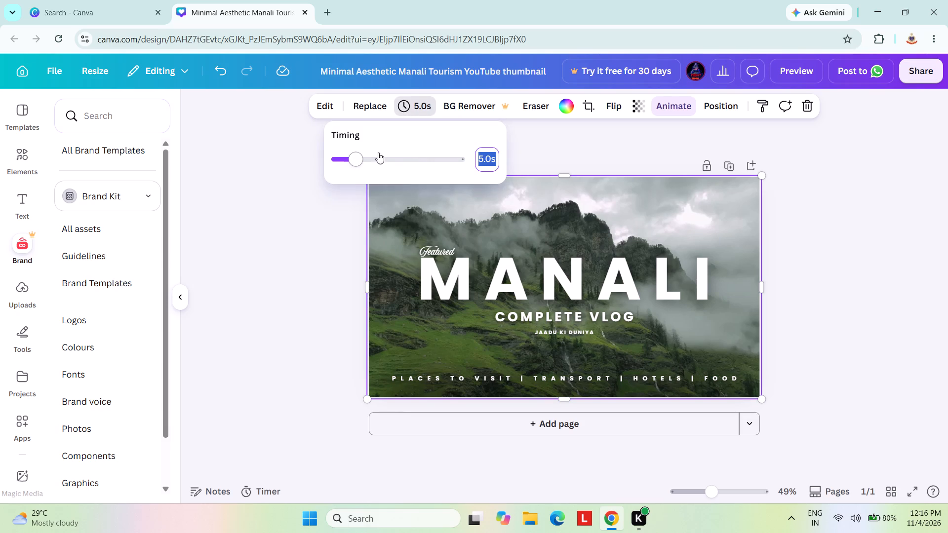
drag(362, 157, 382, 164)
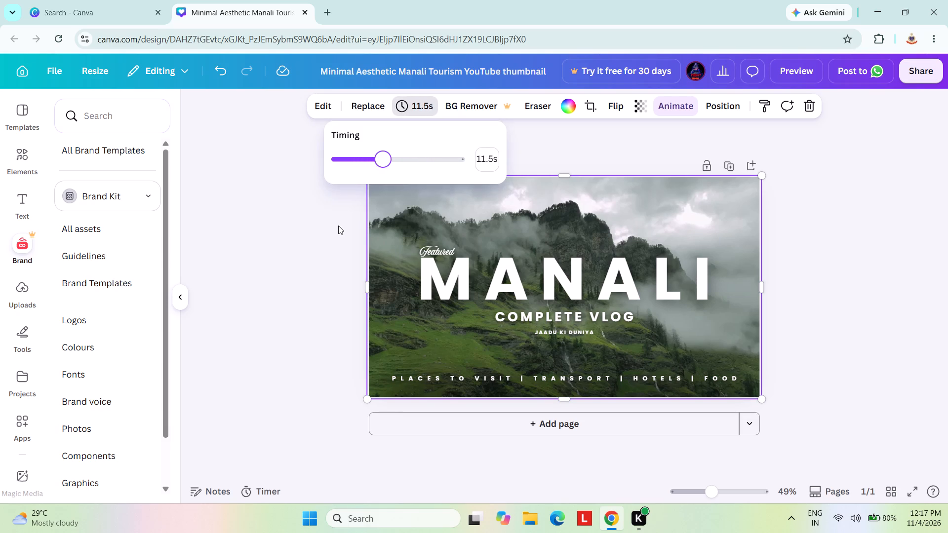
click(338, 226)
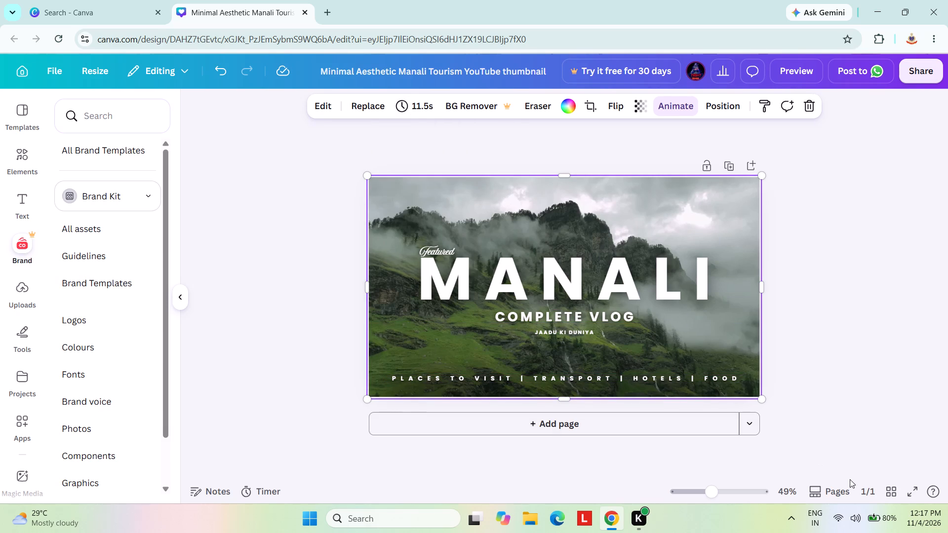
click(914, 495)
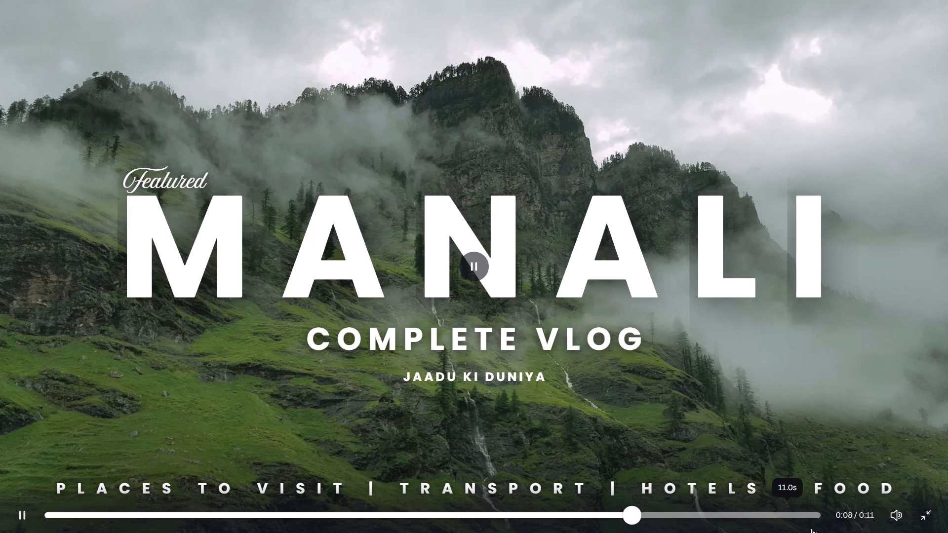
click(919, 520)
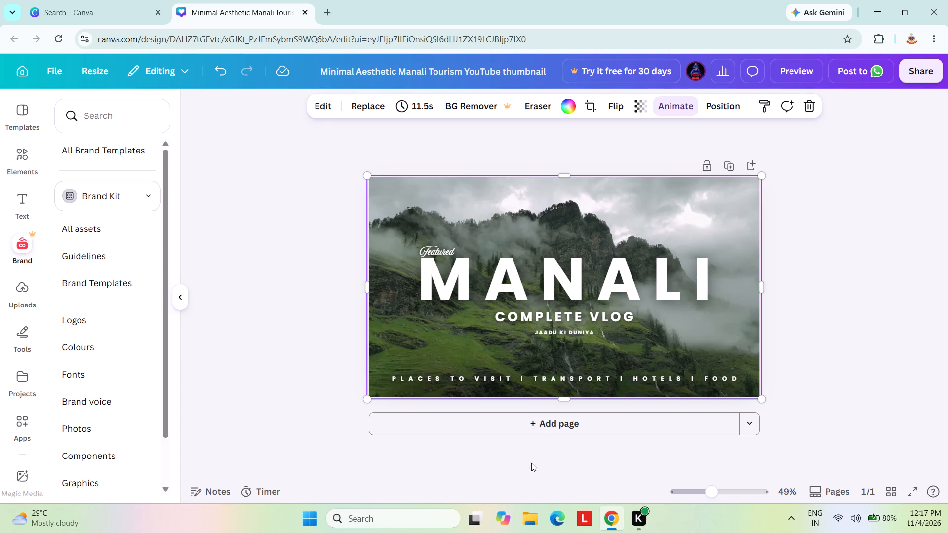
Browse the brand kit categories, projects, apps, drawing tools, text styles and YouTube thumbnail templates for usable material.
click(75, 323)
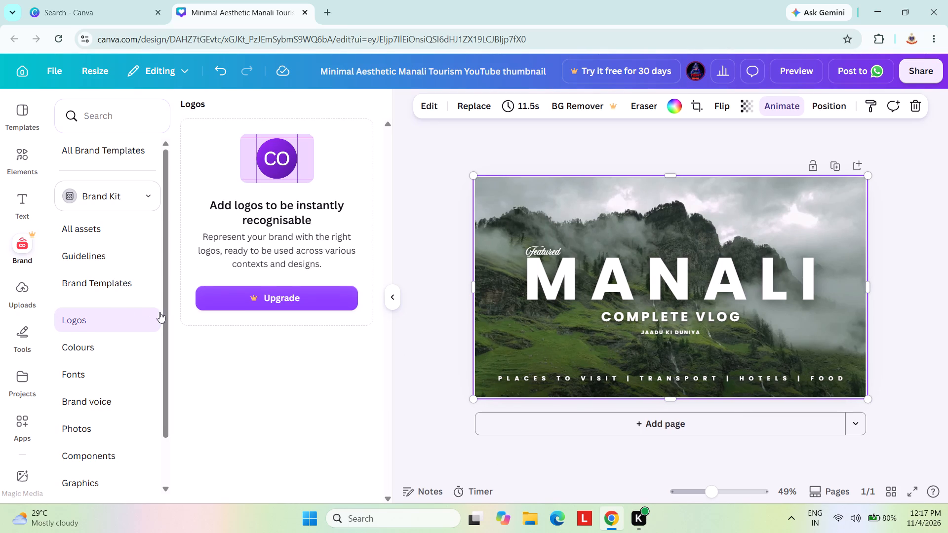
click(100, 367)
click(96, 411)
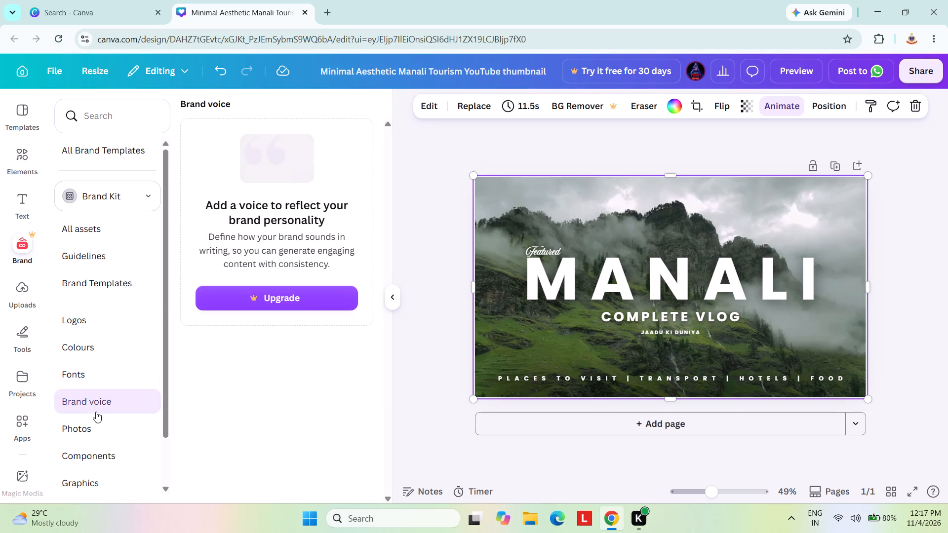
click(98, 441)
click(96, 430)
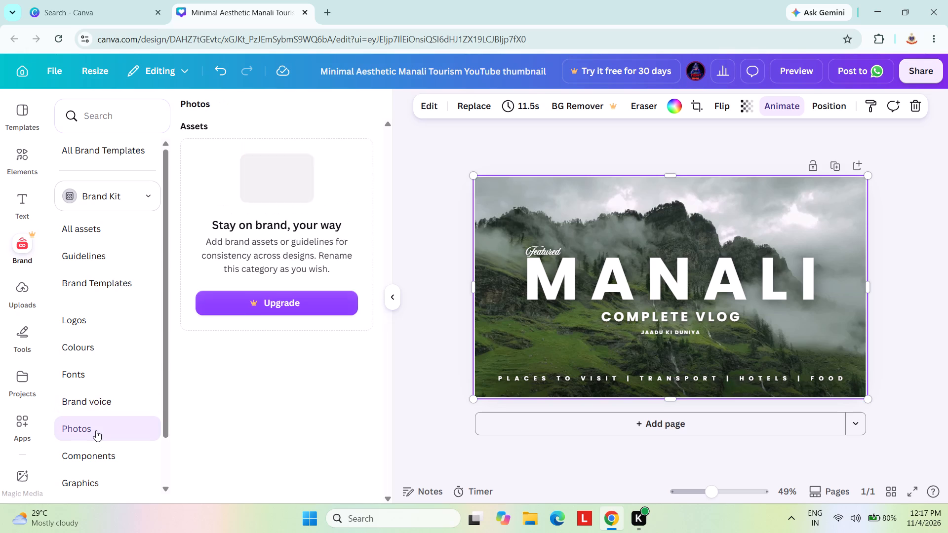
click(13, 396)
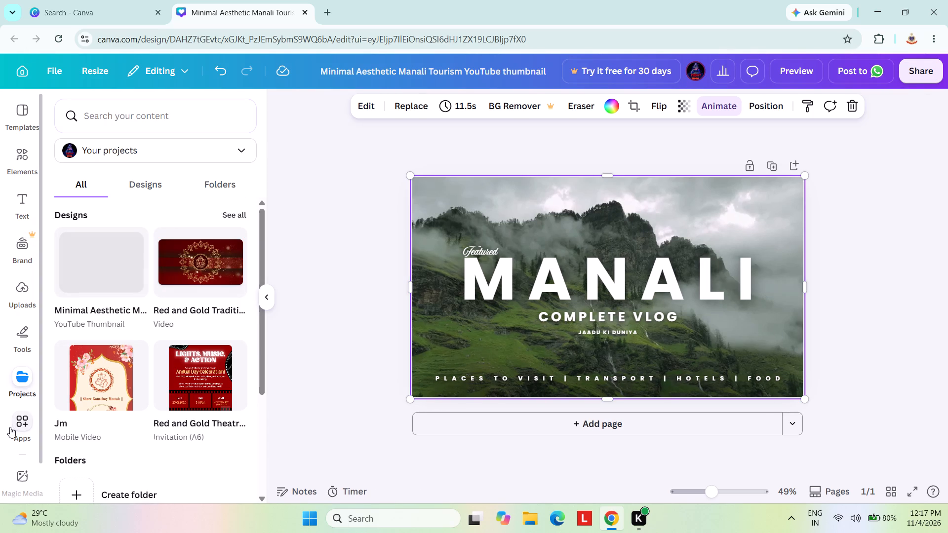
click(10, 427)
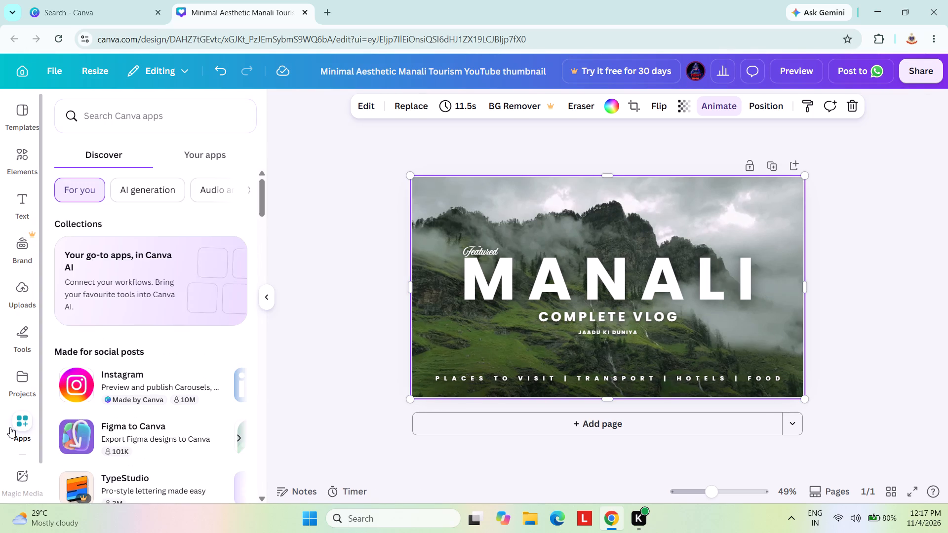
click(32, 337)
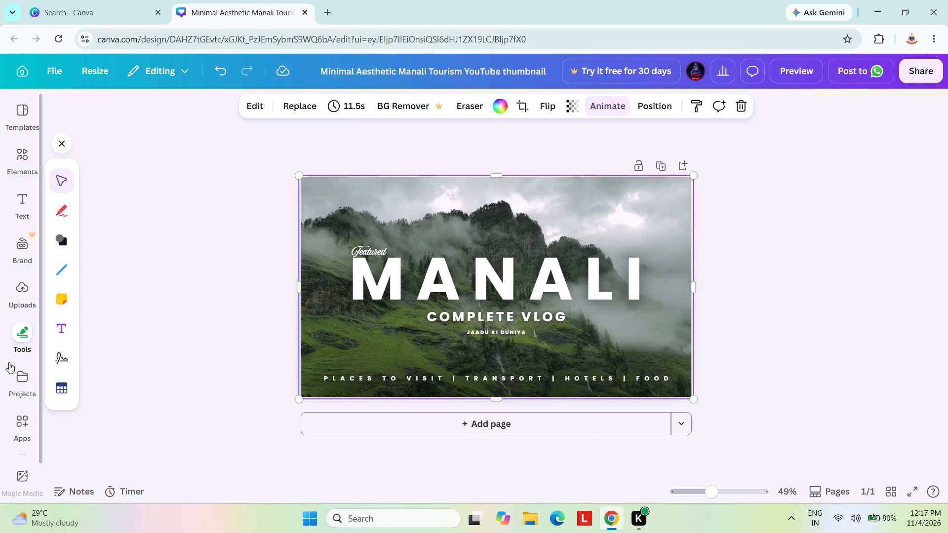
click(9, 207)
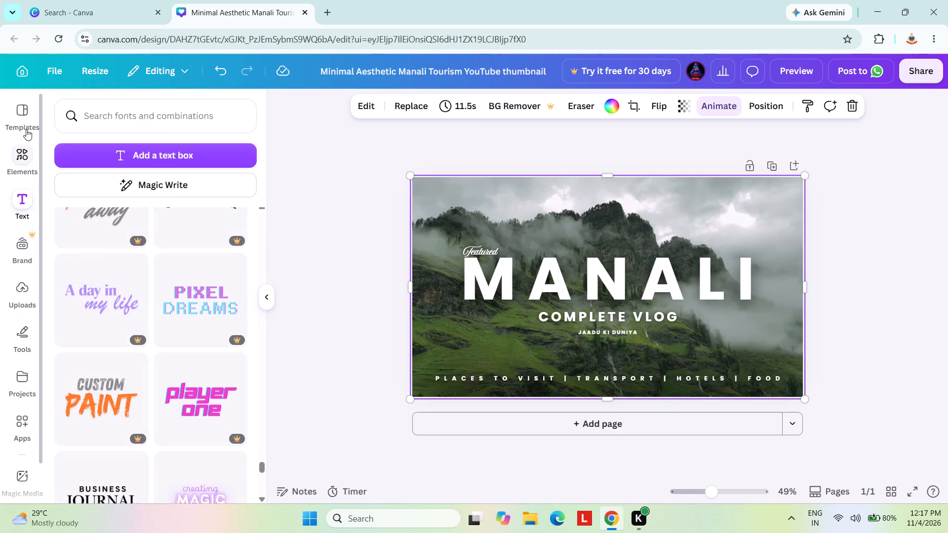
click(26, 127)
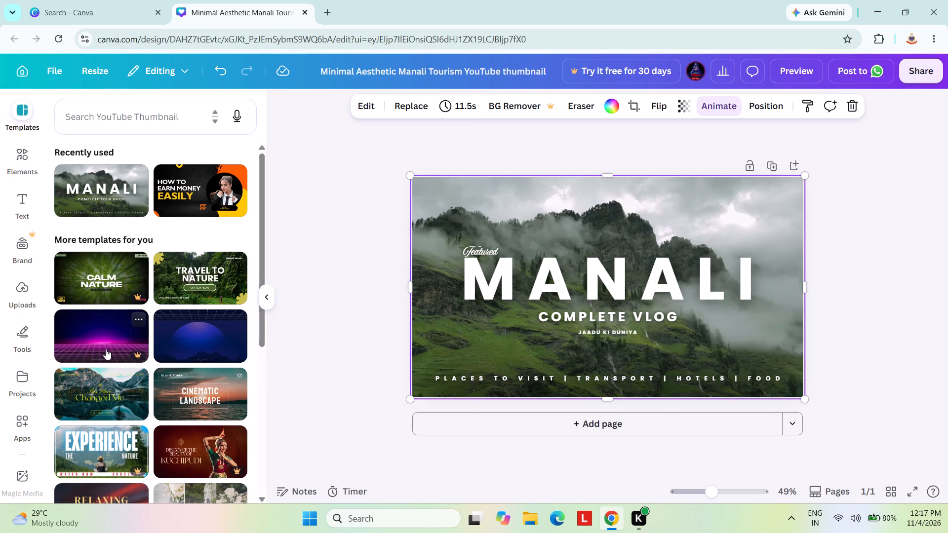
scroll(119, 354, down, 5)
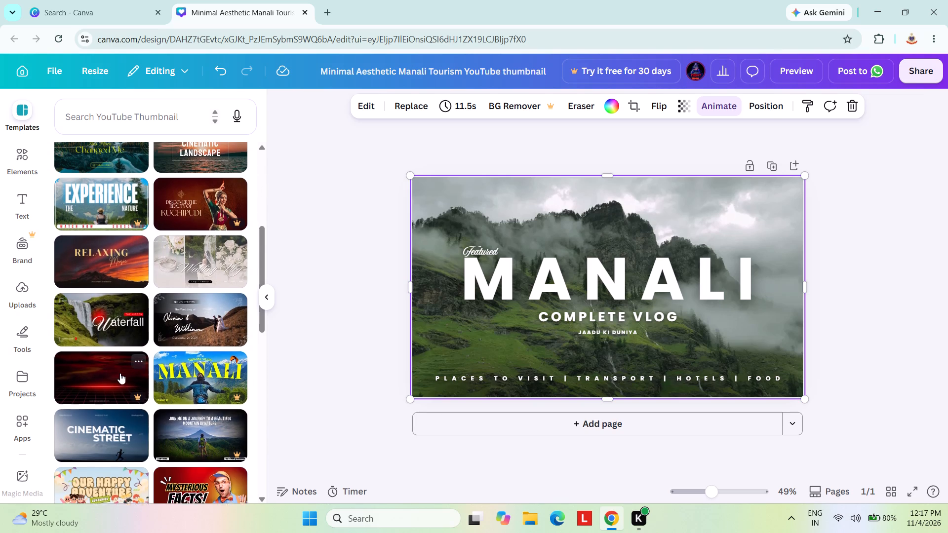
click(538, 213)
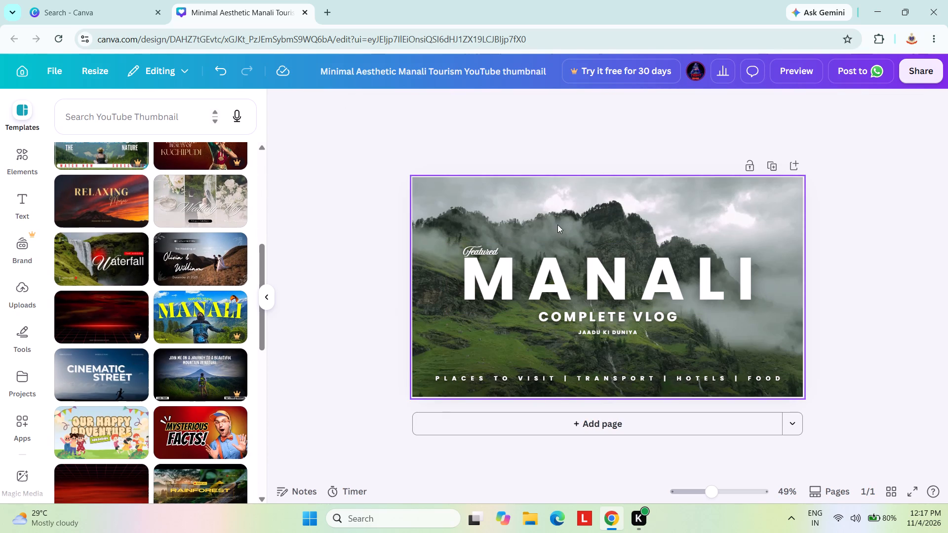
click(260, 298)
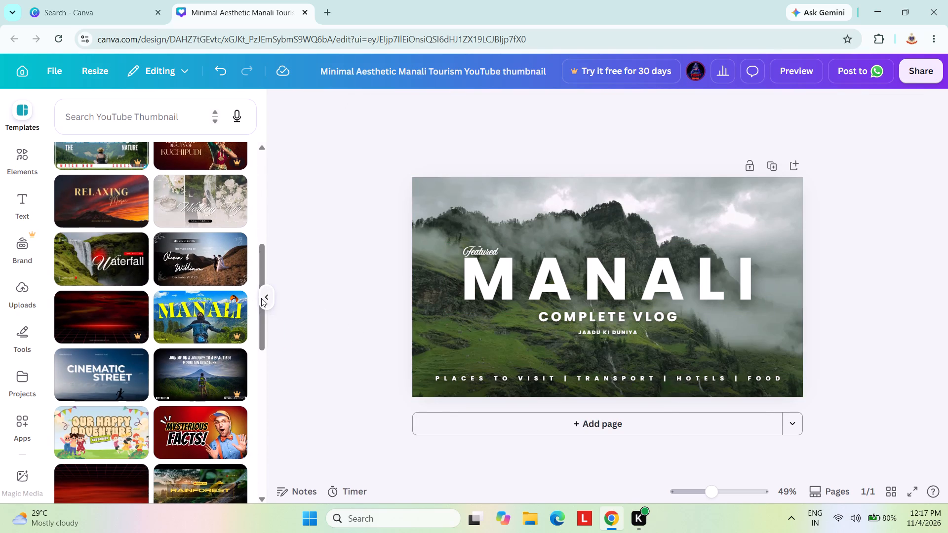
Preview the animated Manali thumbnail and return to the editor.
click(786, 69)
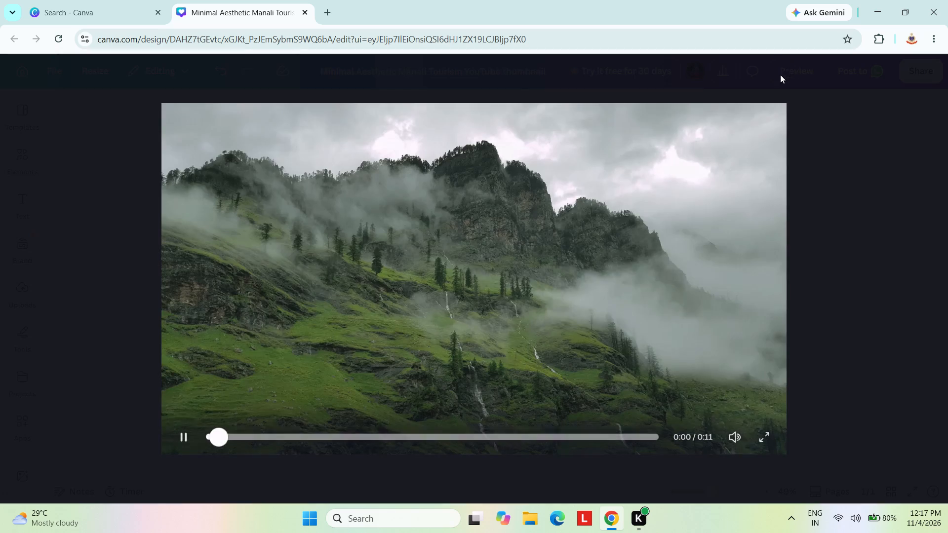
click(478, 65)
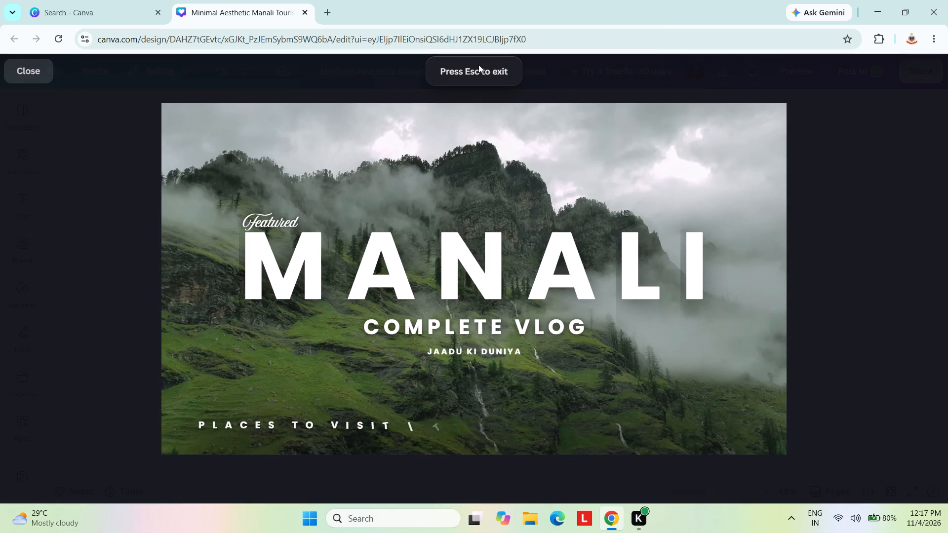
key(Escape)
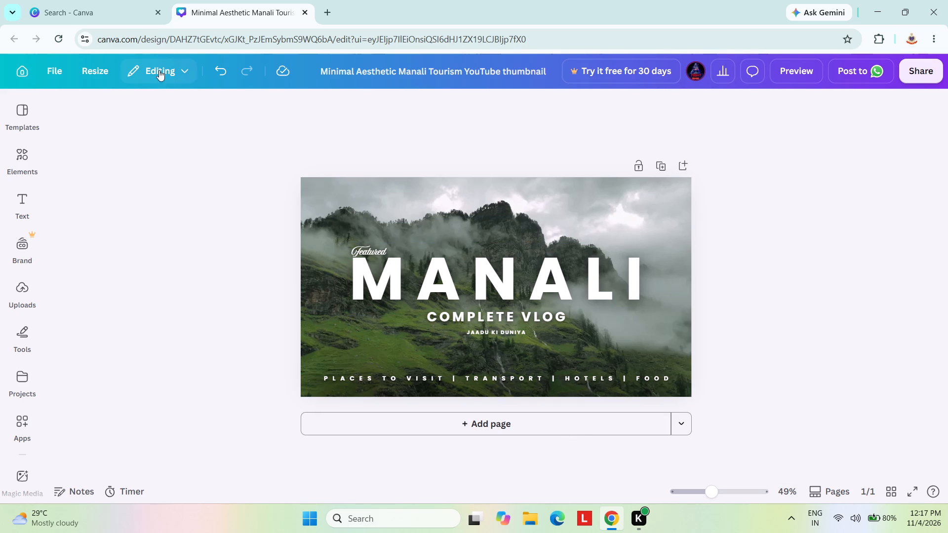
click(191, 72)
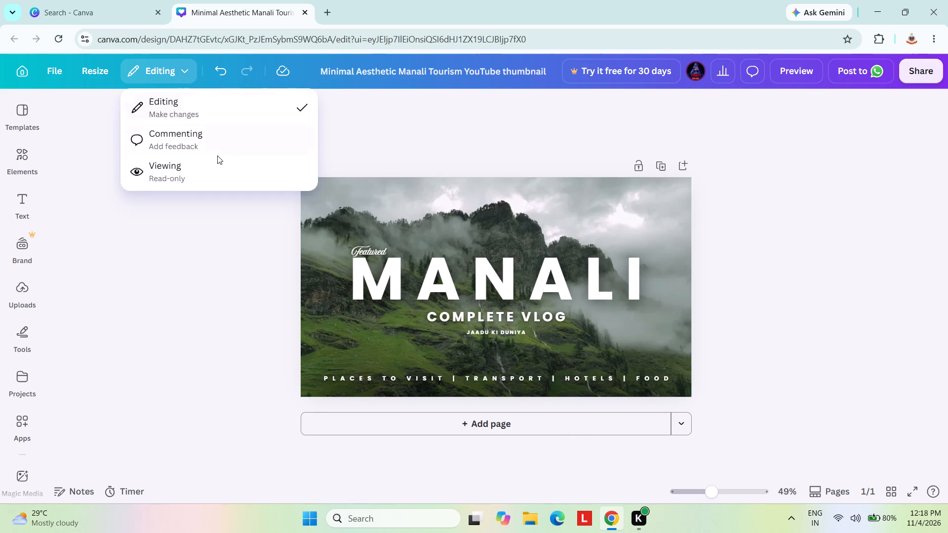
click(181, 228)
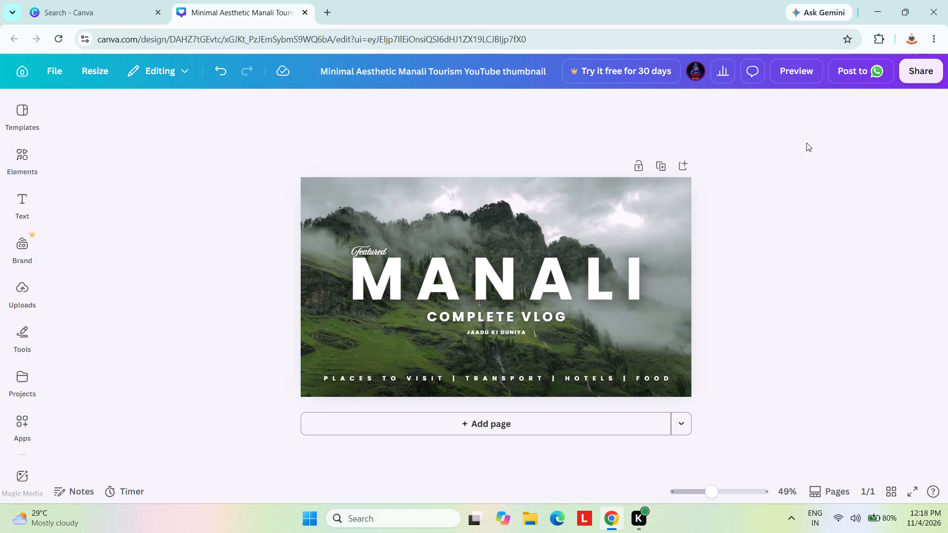
Set the page's Sleek animation to play on both enter and exit.
click(653, 245)
click(669, 231)
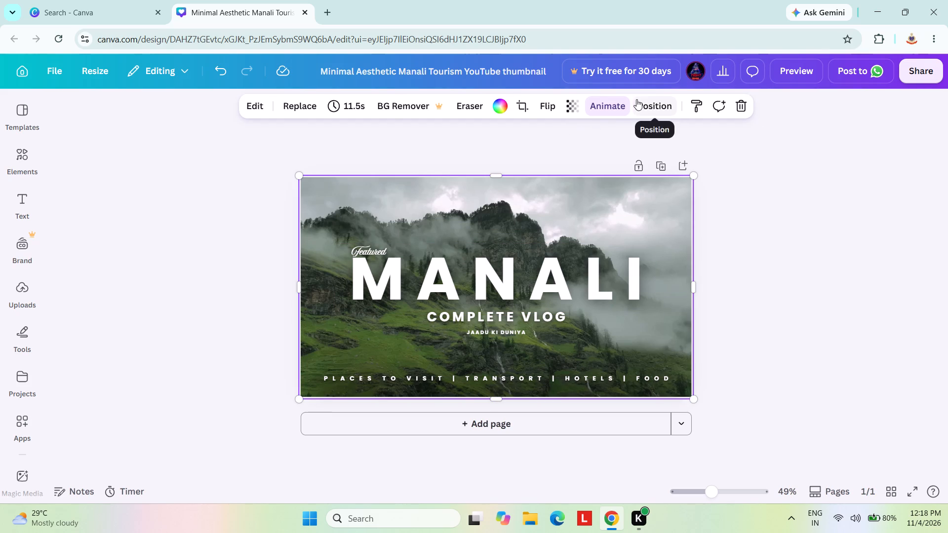
click(611, 106)
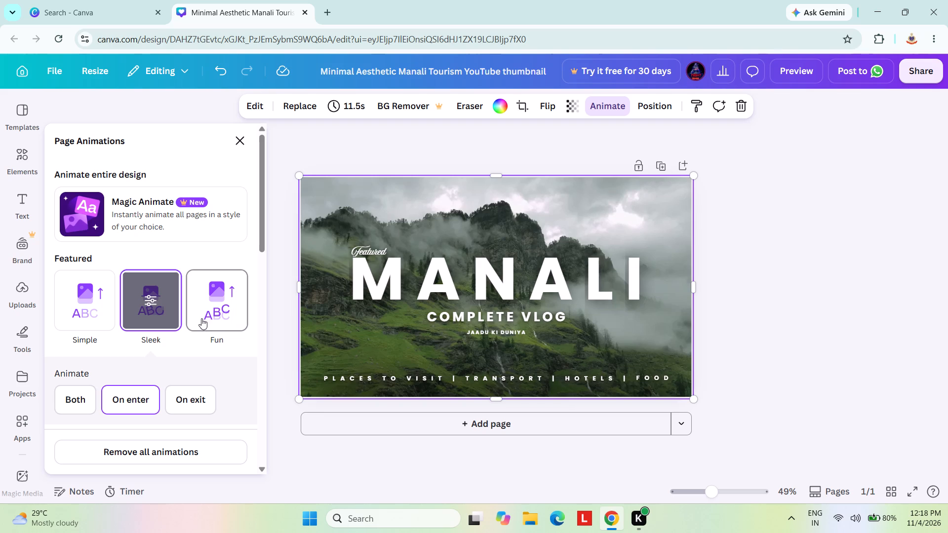
click(159, 300)
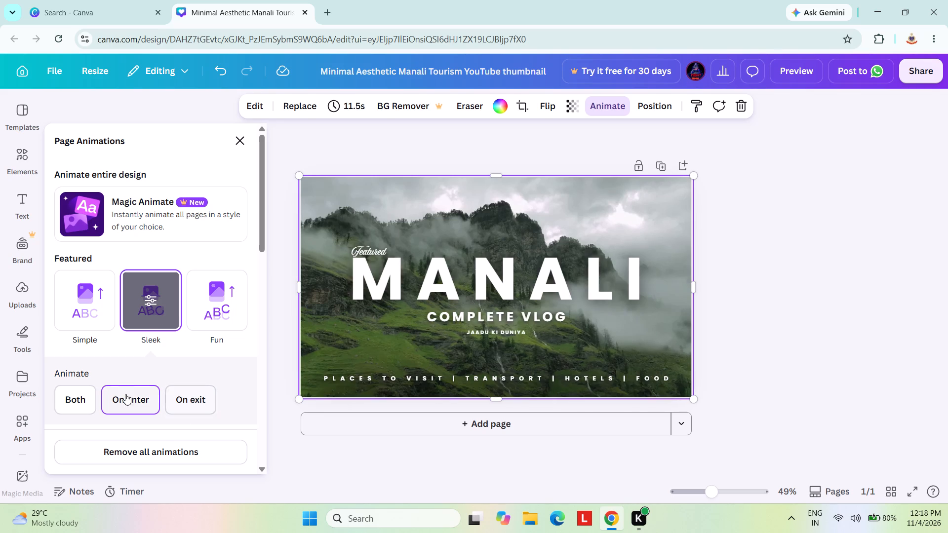
click(71, 397)
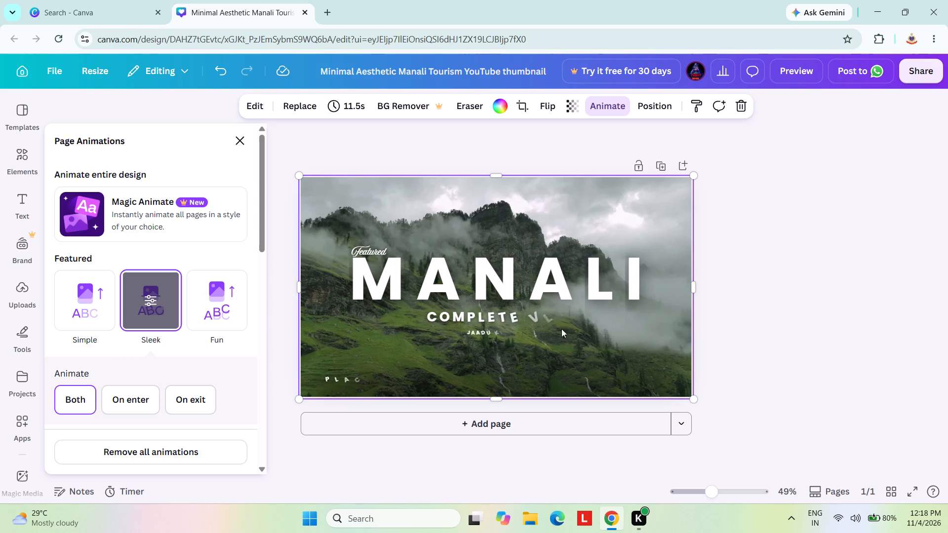
click(780, 280)
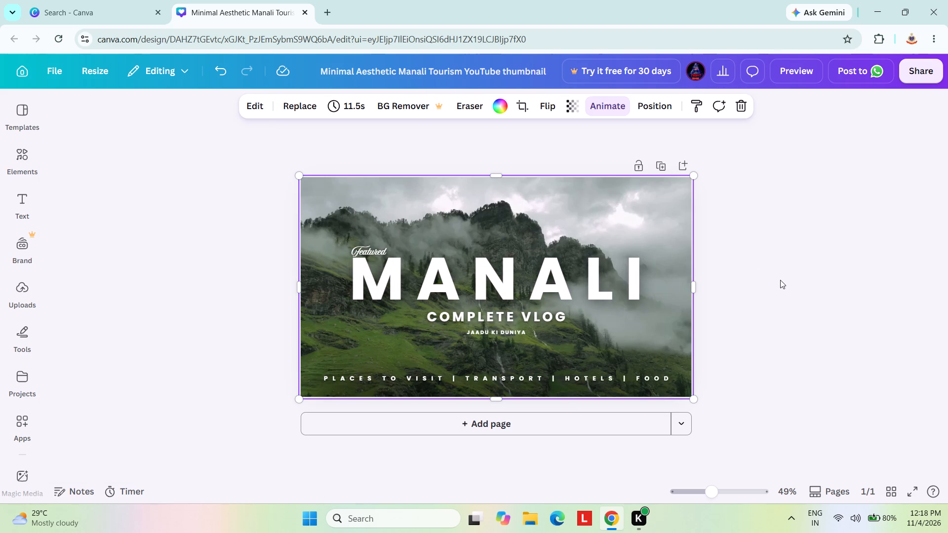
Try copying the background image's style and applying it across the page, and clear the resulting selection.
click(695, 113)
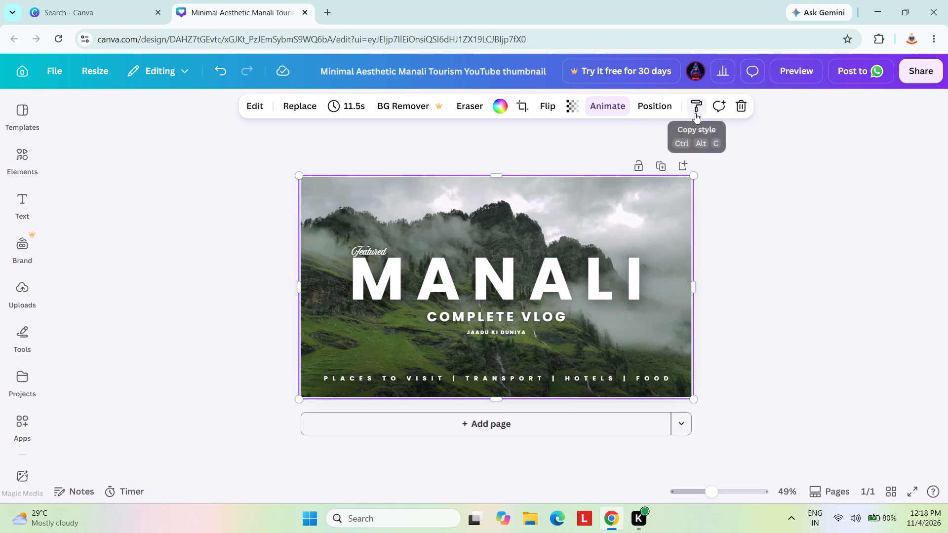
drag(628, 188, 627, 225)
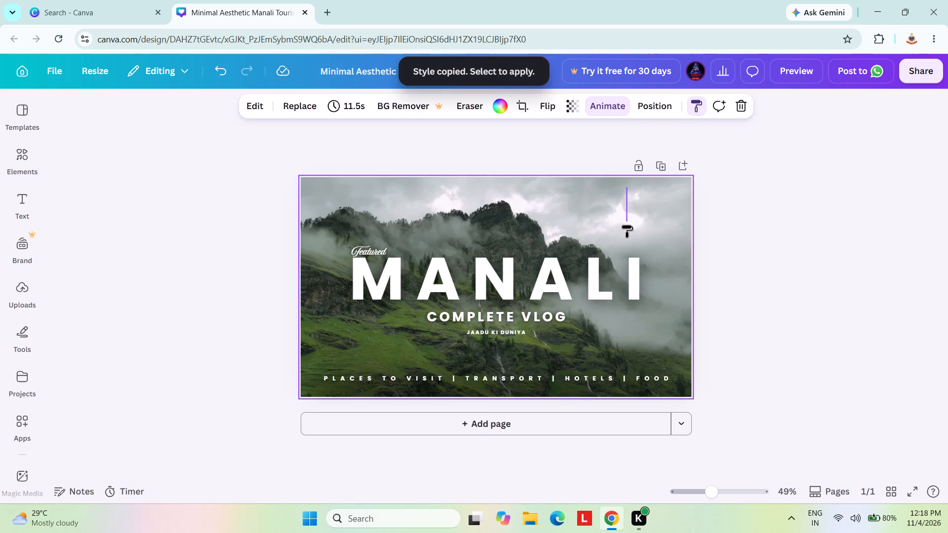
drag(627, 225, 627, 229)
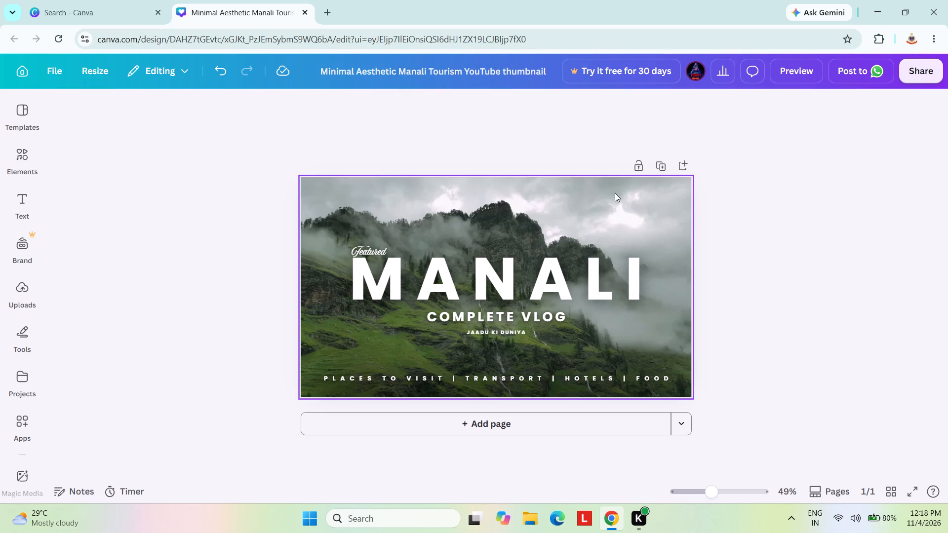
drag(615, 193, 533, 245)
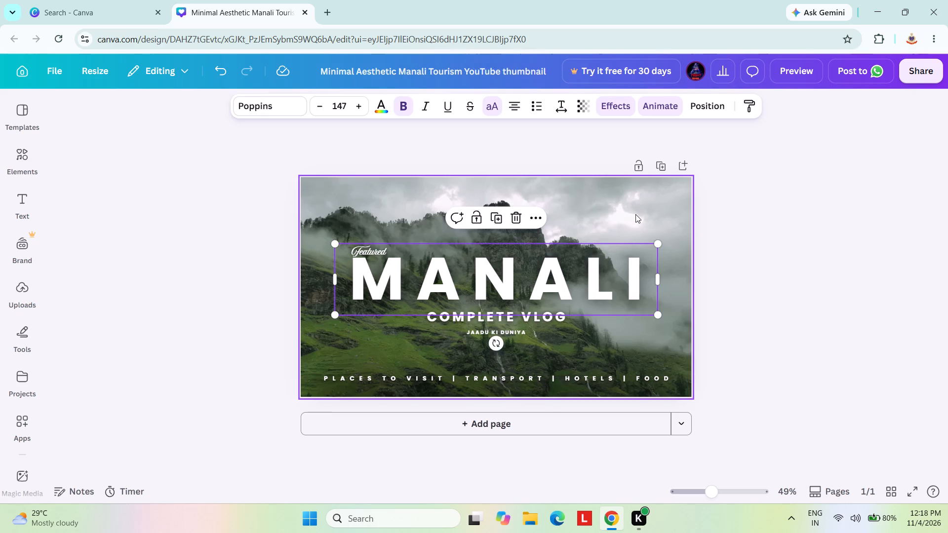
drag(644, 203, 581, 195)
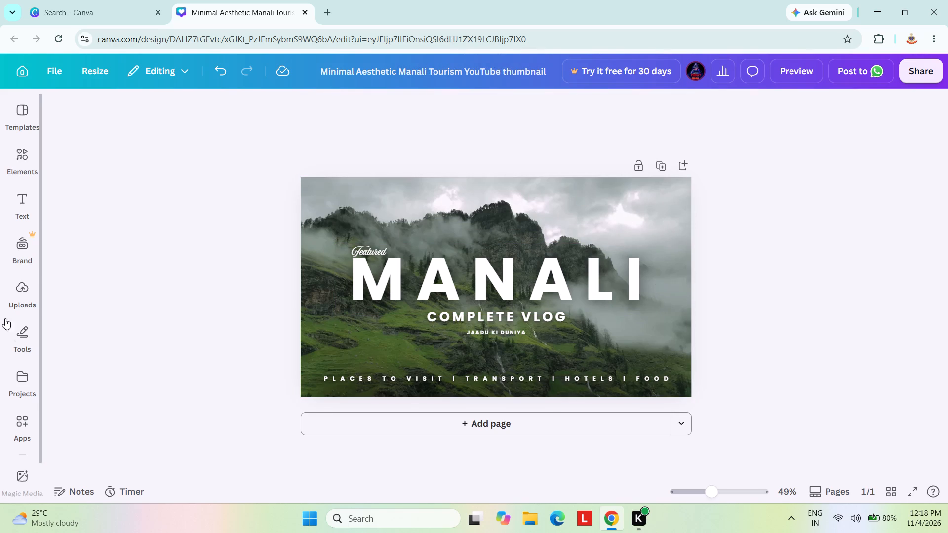
Generate Magic Media images from the suggested prompt "A golden sculpture of a rabbit, red background".
scroll(24, 488, down, 1)
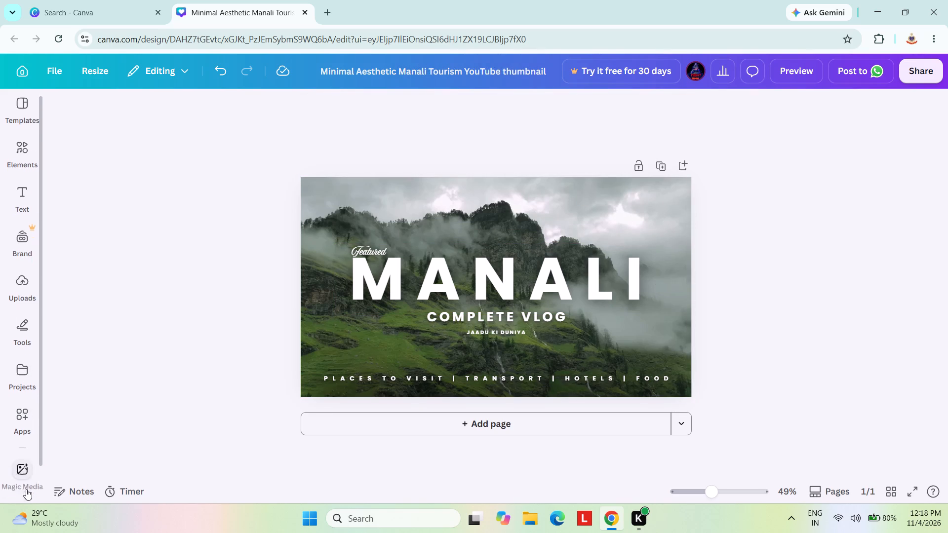
scroll(29, 489, down, 2)
click(23, 443)
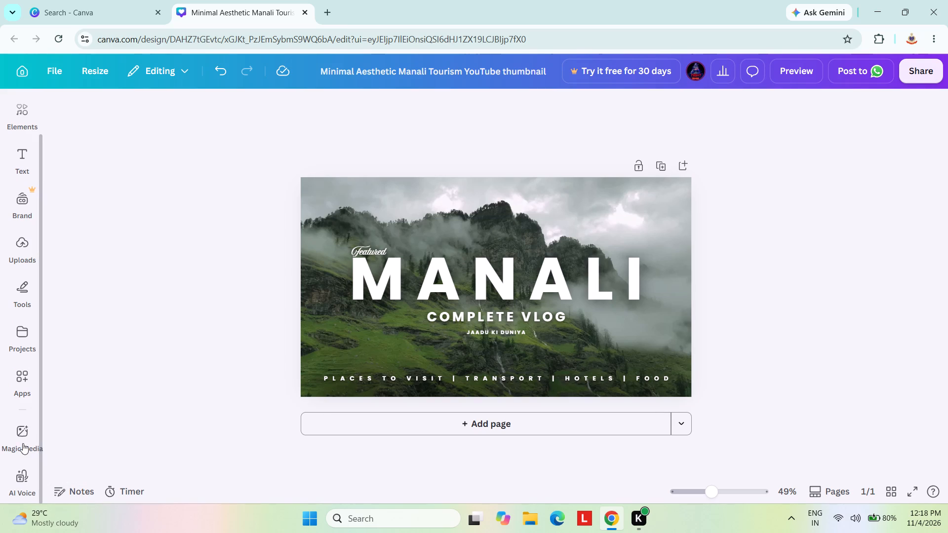
scroll(142, 394, down, 3)
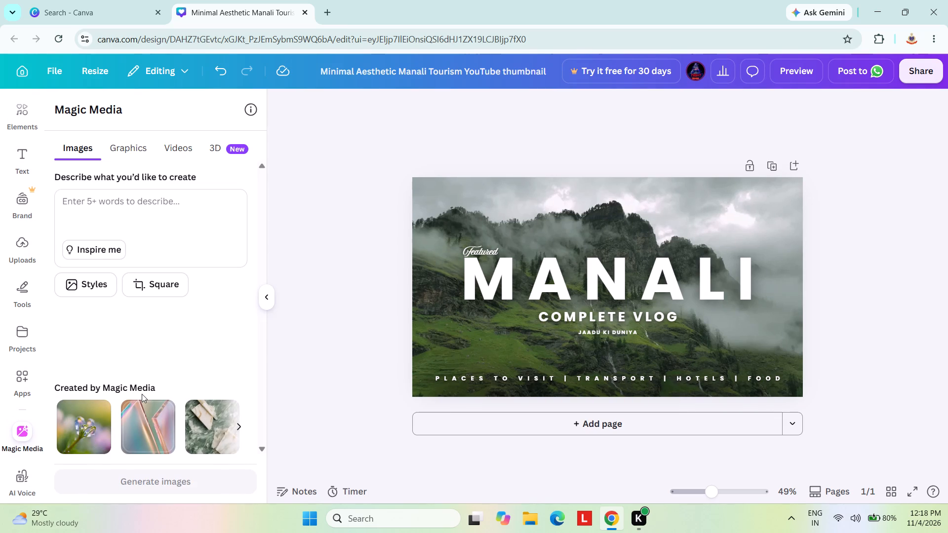
scroll(142, 394, down, 4)
click(100, 246)
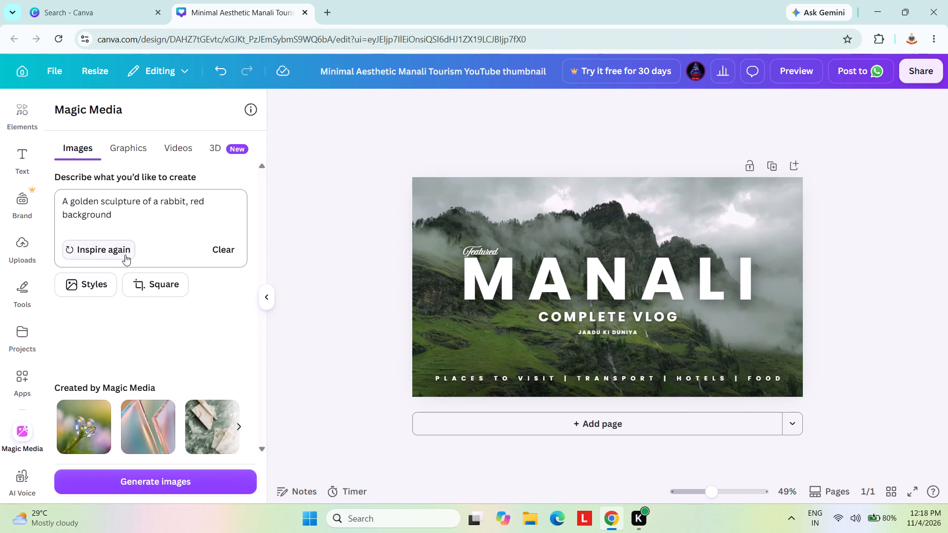
click(106, 490)
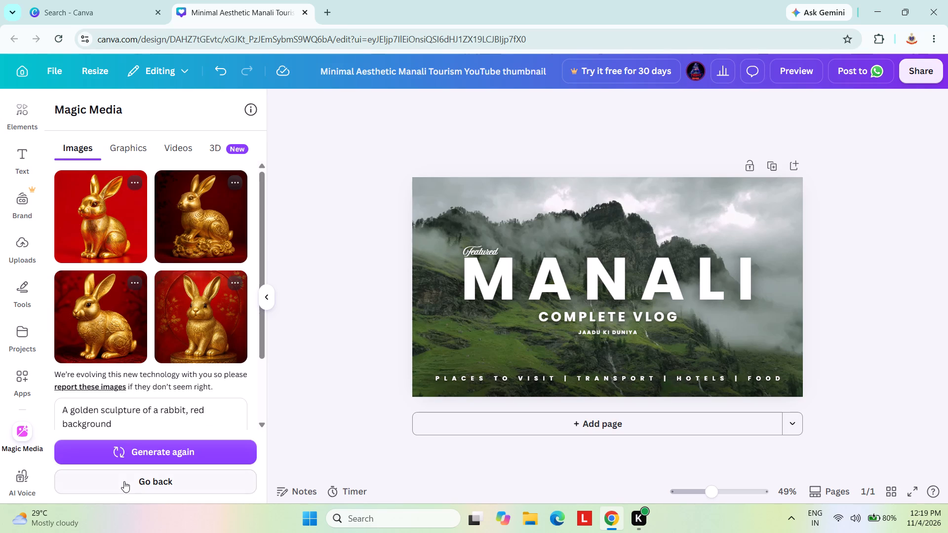
Generate Magic Media graphics from the suggested prompt "Woman working on her computer at home" and review them.
click(133, 137)
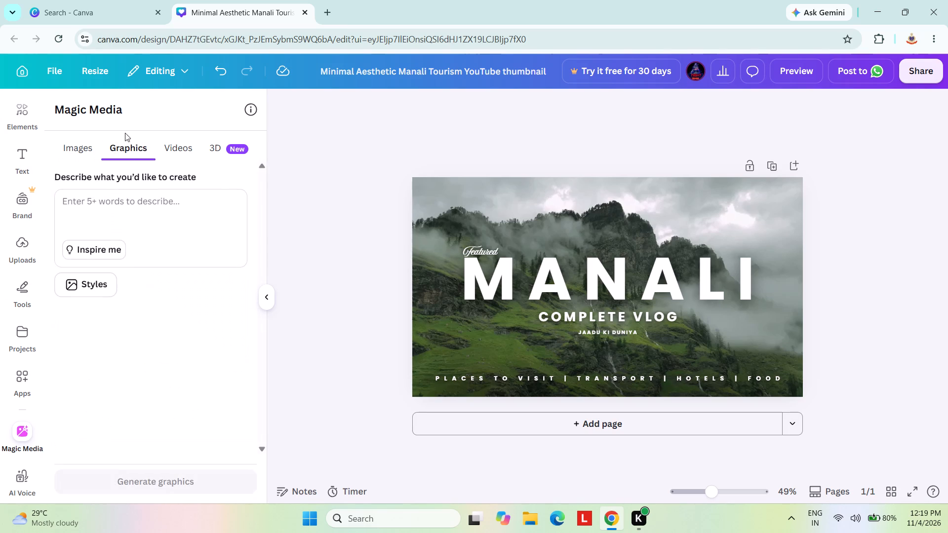
click(85, 255)
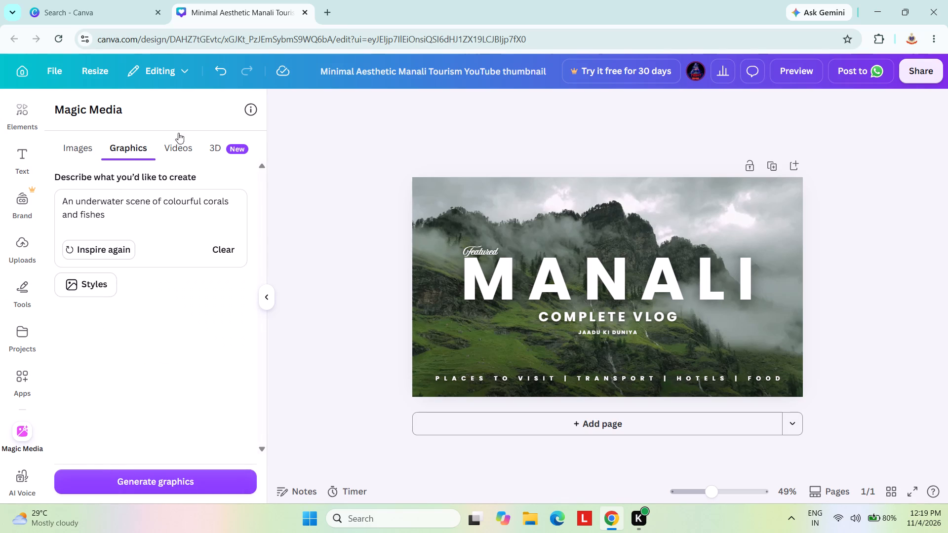
click(204, 150)
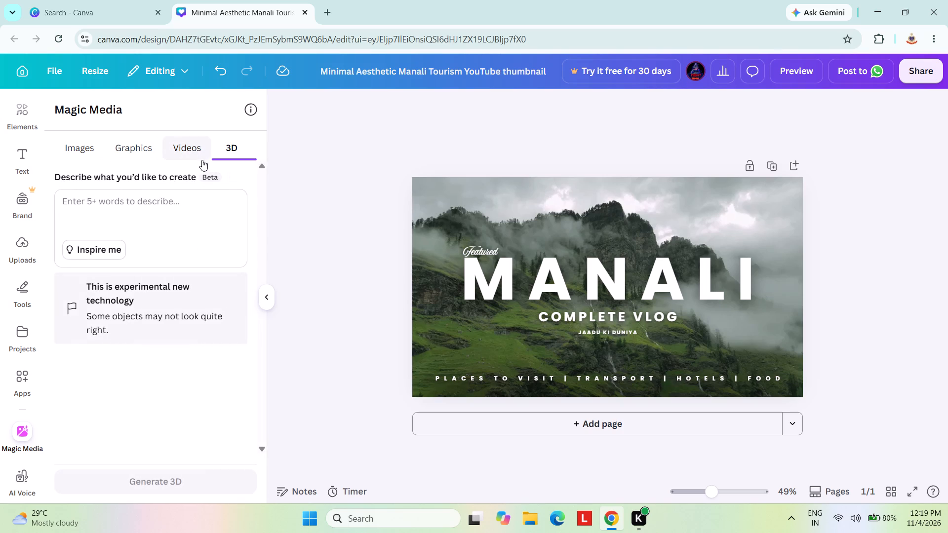
click(133, 144)
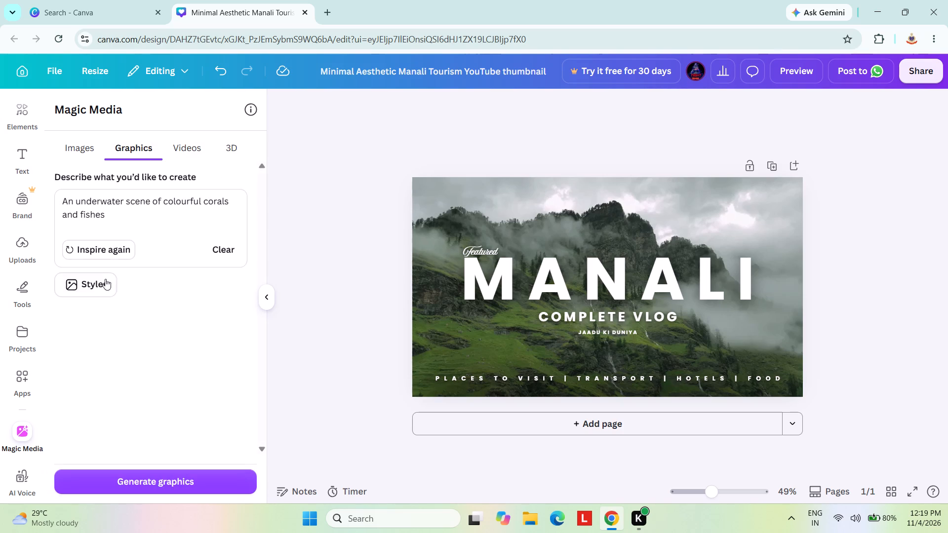
click(115, 243)
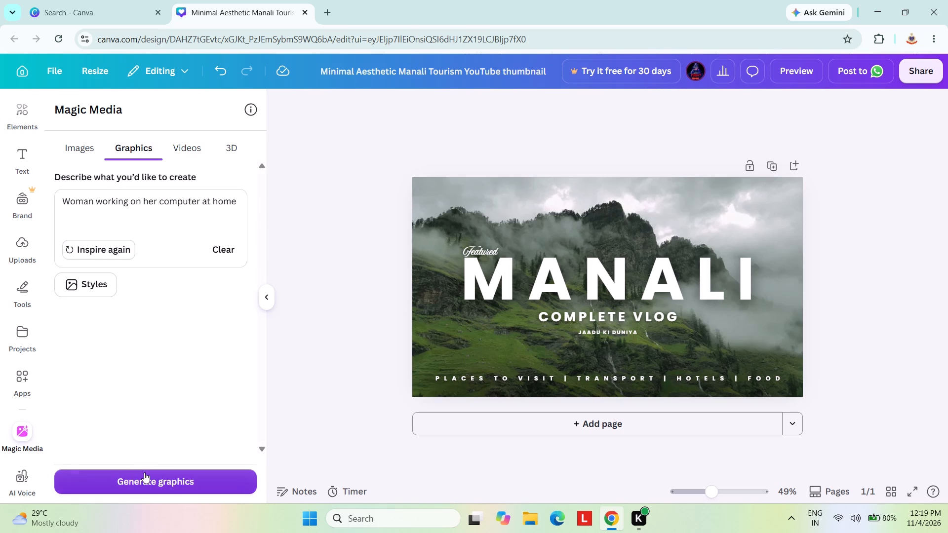
click(142, 479)
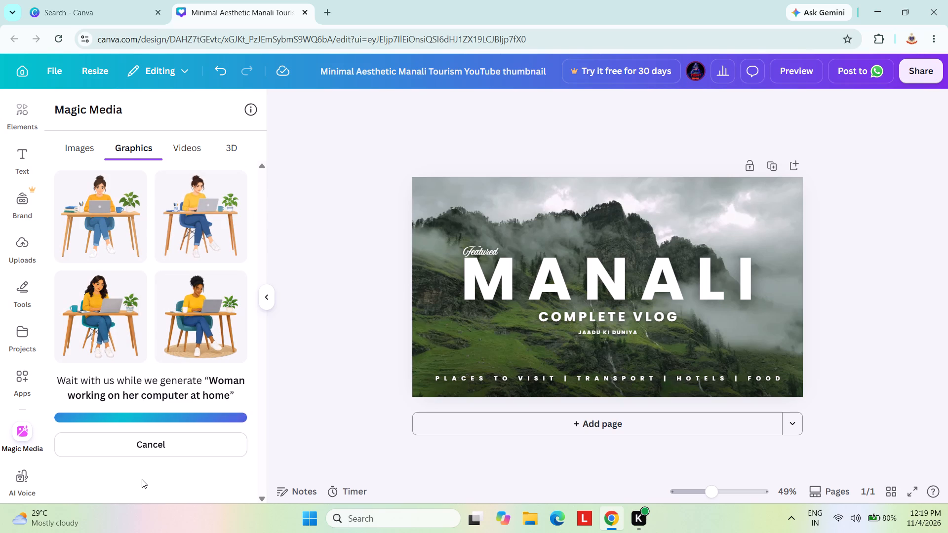
scroll(9, 293, down, 2)
scroll(111, 334, down, 4)
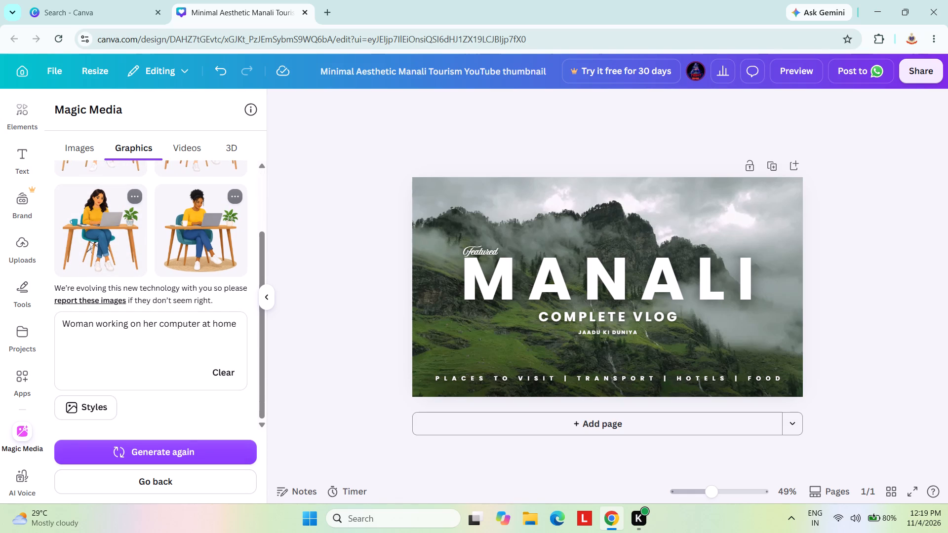
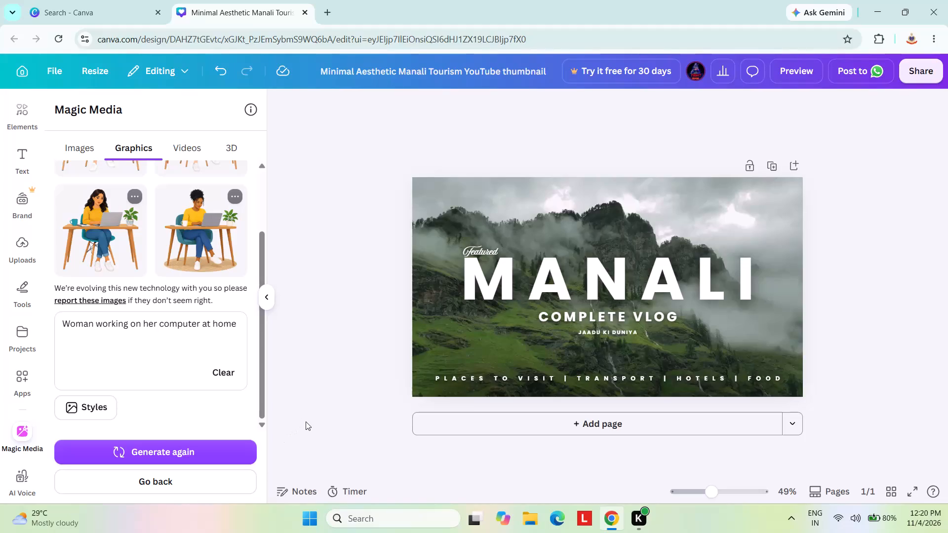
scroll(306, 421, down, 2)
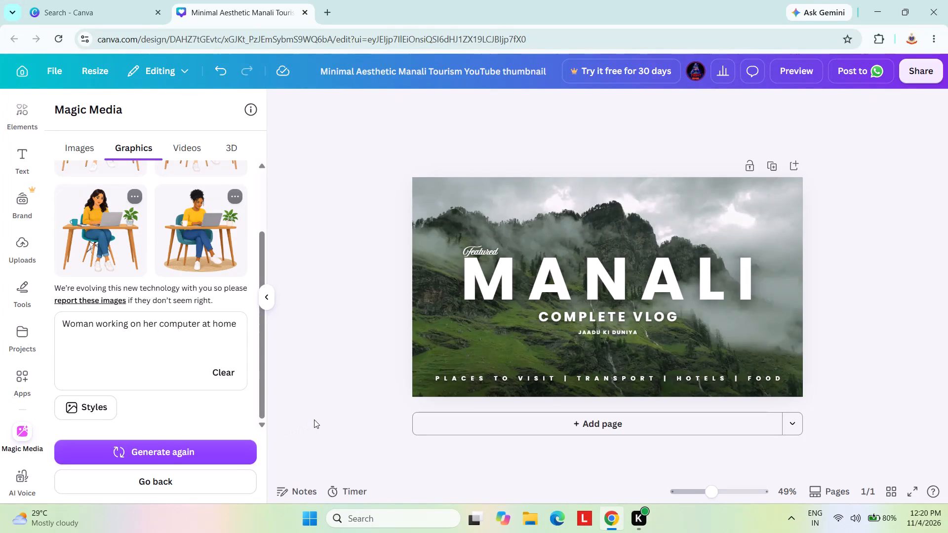